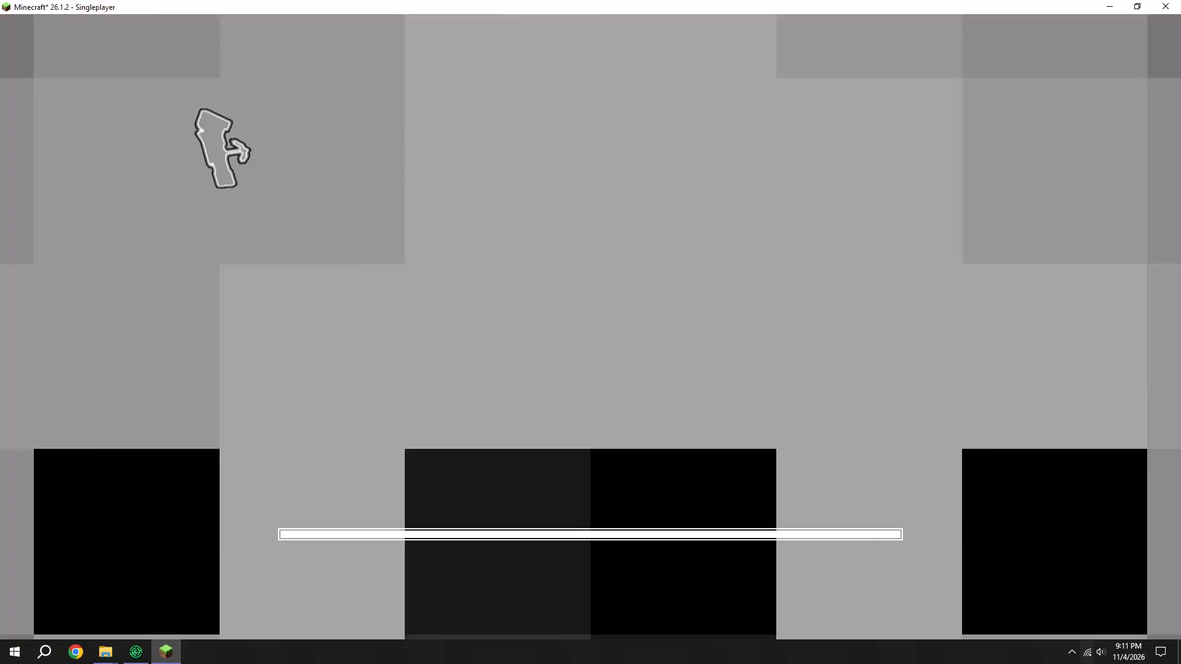
Back the free camera away from the player's face and raise it above the stone mine floor.
key(s)
drag(581, 325, 590, 326)
key(space)
key(space)
key(space)
key(space)
key(space)
key(space)
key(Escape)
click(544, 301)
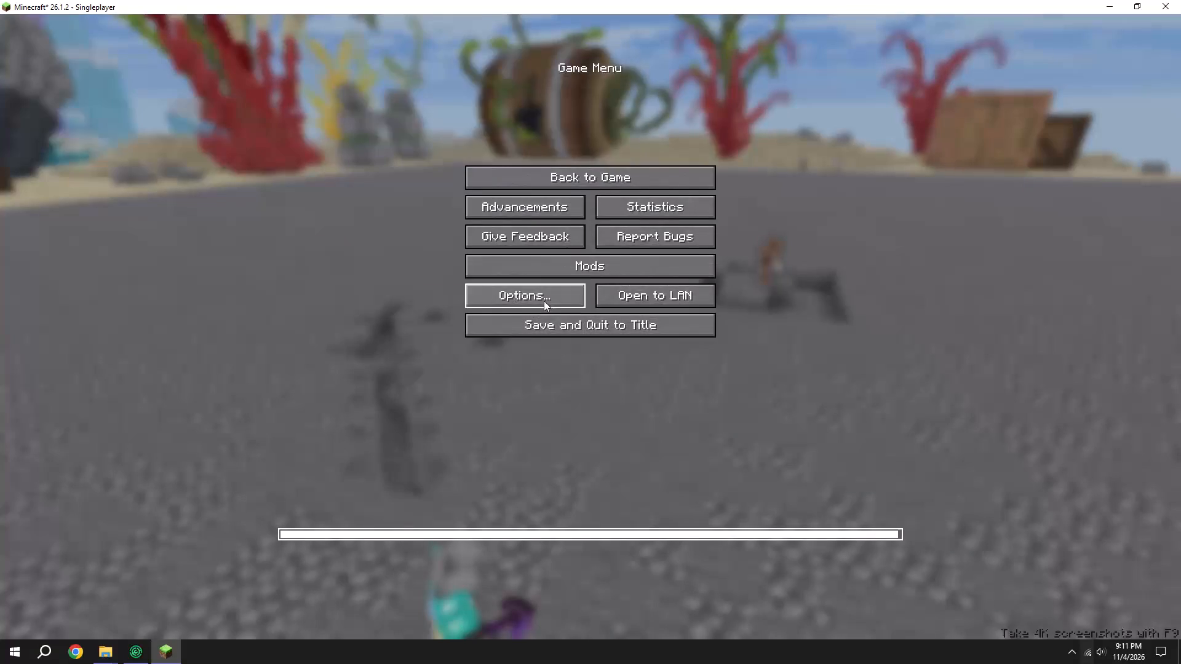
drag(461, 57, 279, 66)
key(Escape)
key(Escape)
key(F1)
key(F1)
Fly the camera back from the pickaxe-holding player to view the player and the surrounding stone floor.
click(590, 326)
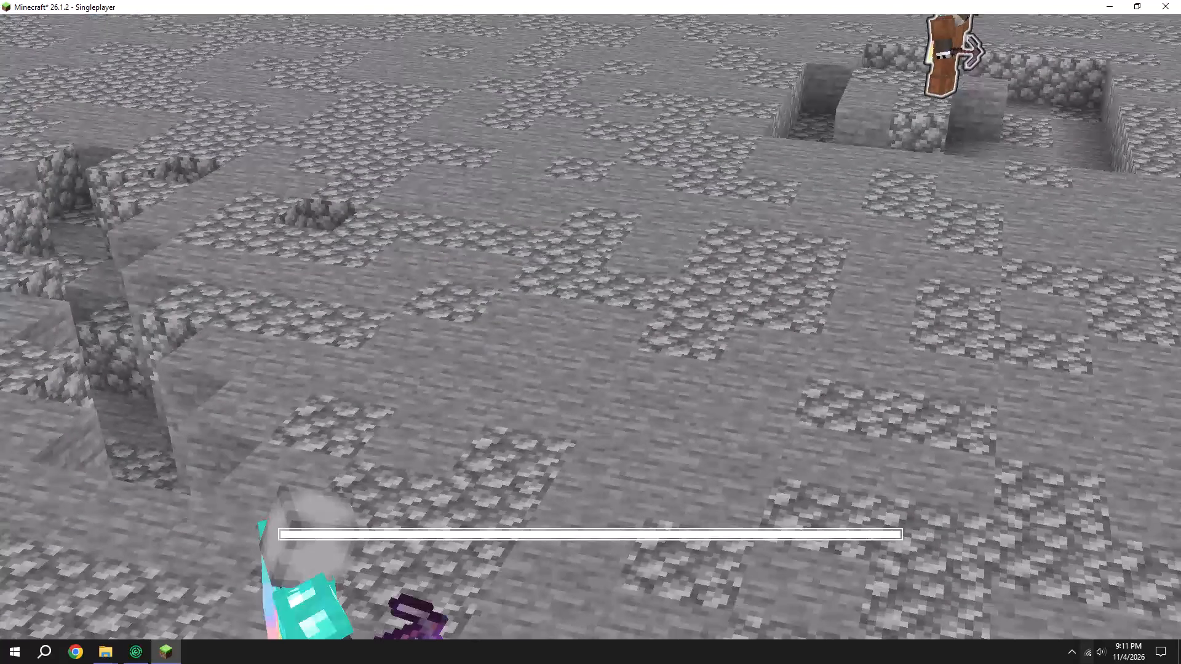
key(s)
key(space)
key(shift+w)
key(shift+w)
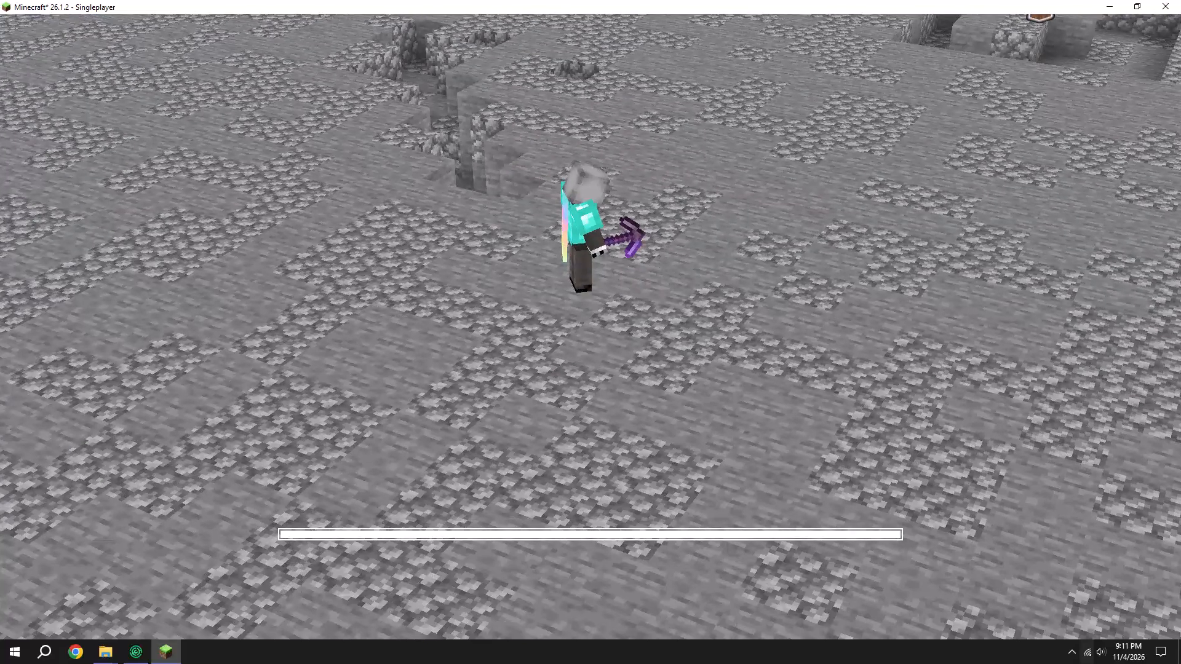
key(s)
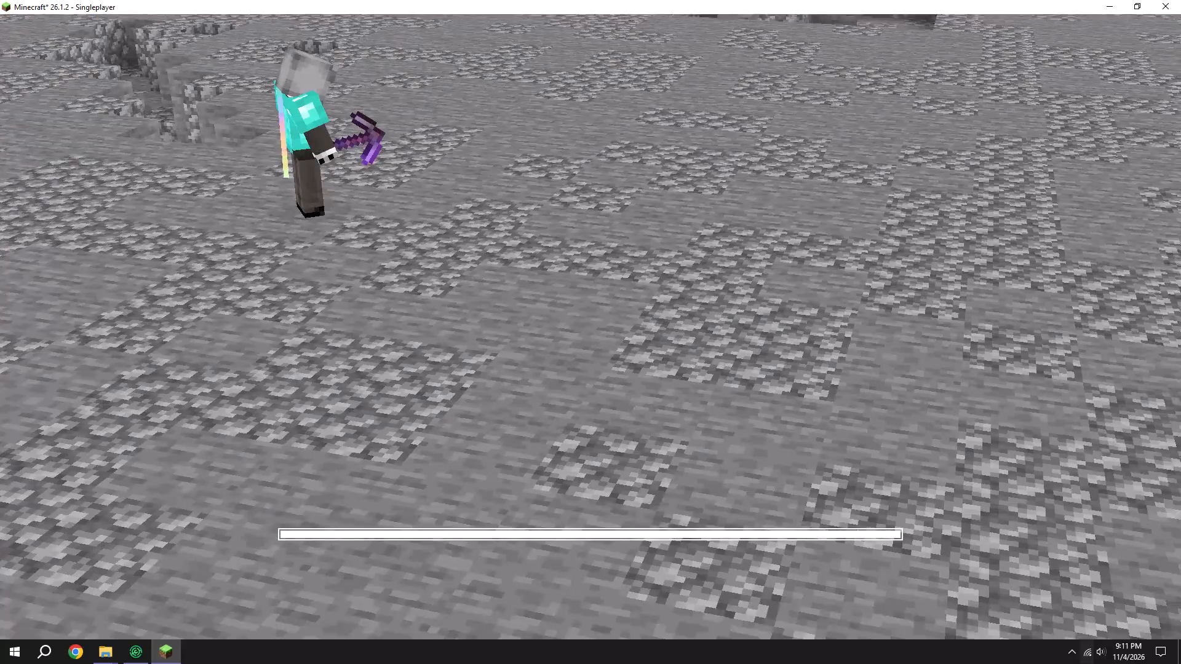
click(589, 325)
click(590, 326)
key(s)
key(space)
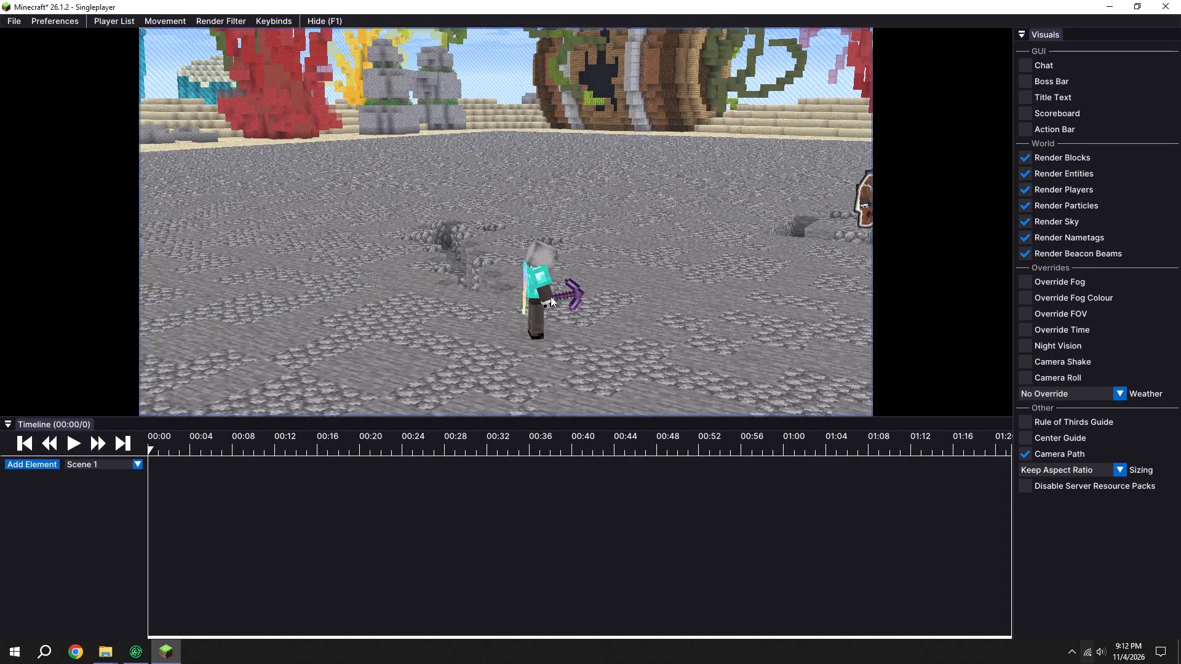
Raise and pull back the camera to a high overview of the whole stone mine with the player and dug pits.
drag(677, 290, 590, 326)
key(s)
key(space)
key(space)
key(space)
key(space)
key(space)
key(space)
key(space)
key(space)
key(space)
key(space)
key(space)
key(space)
key(space)
key(space)
key(space)
key(space)
key(space)
key(space)
key(space)
key(space)
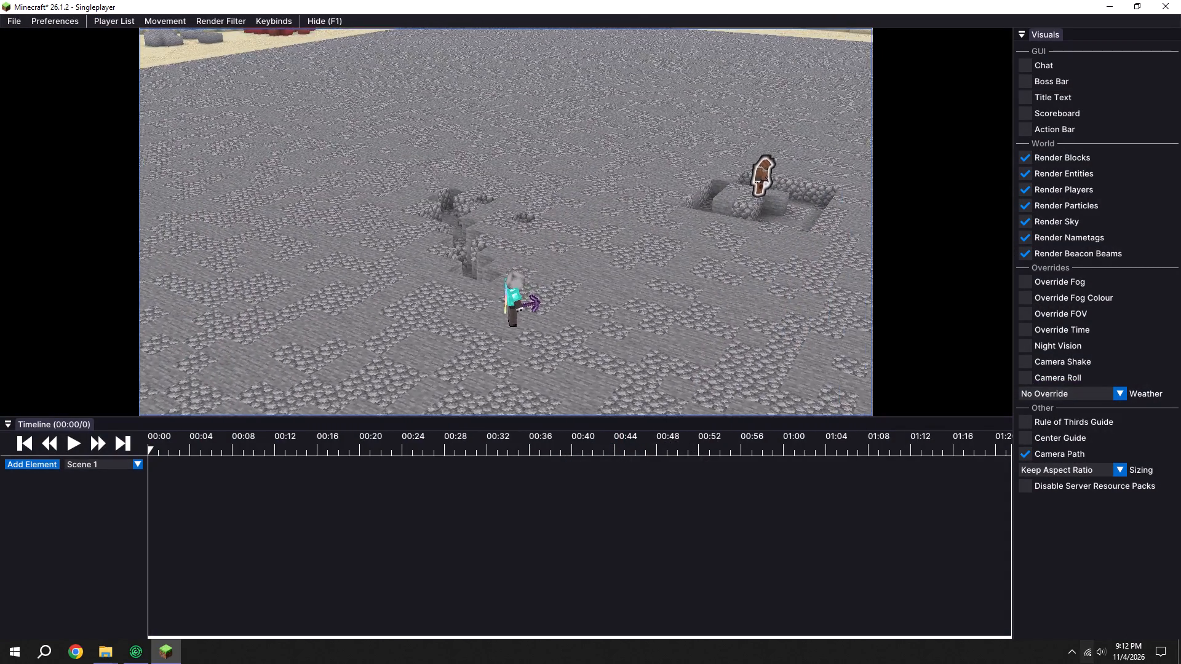
drag(590, 326, 590, 327)
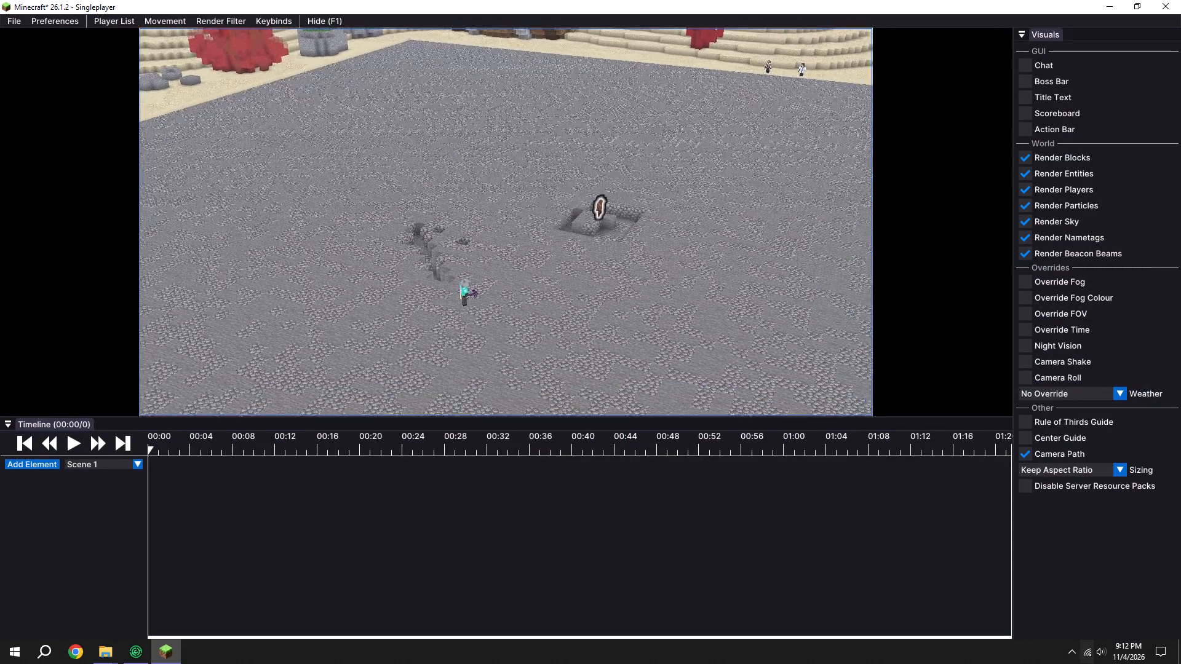
drag(590, 327, 591, 326)
key(s)
key(space)
key(space)
key(space)
key(space)
key(space)
key(space)
key(space)
key(space)
key(space)
key(space)
key(space)
key(space)
key(space)
key(space)
key(space)
key(space)
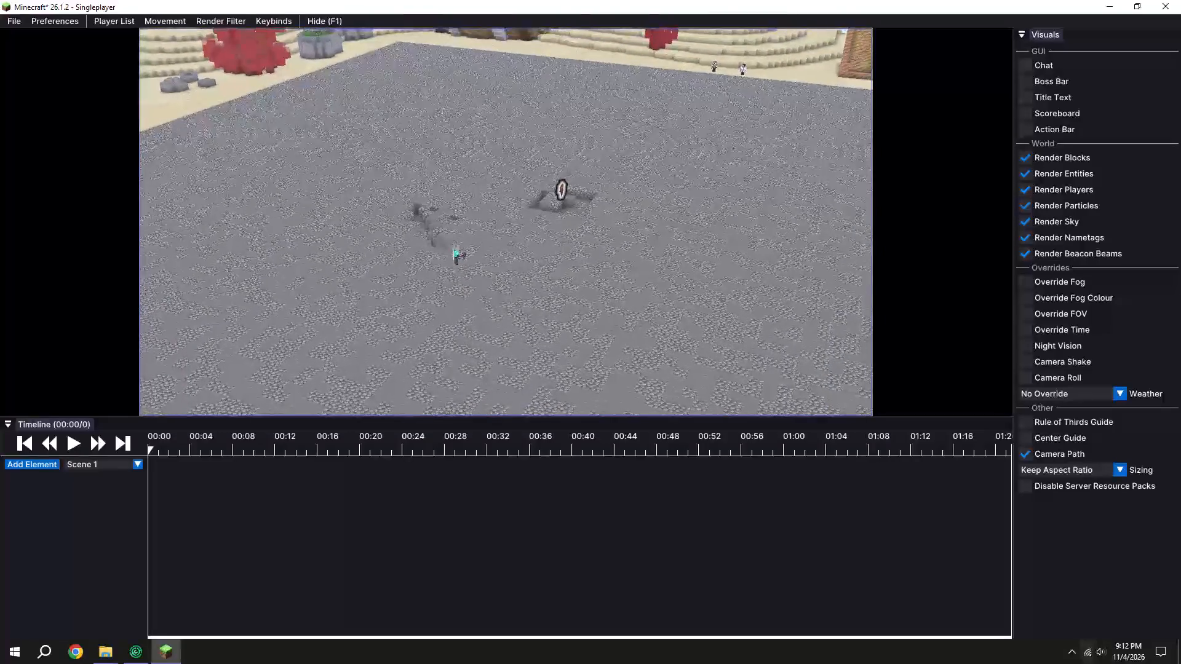
drag(591, 326, 590, 326)
key(s)
drag(506, 222, 590, 326)
Save and quit the current replay to the title screen.
key(Escape)
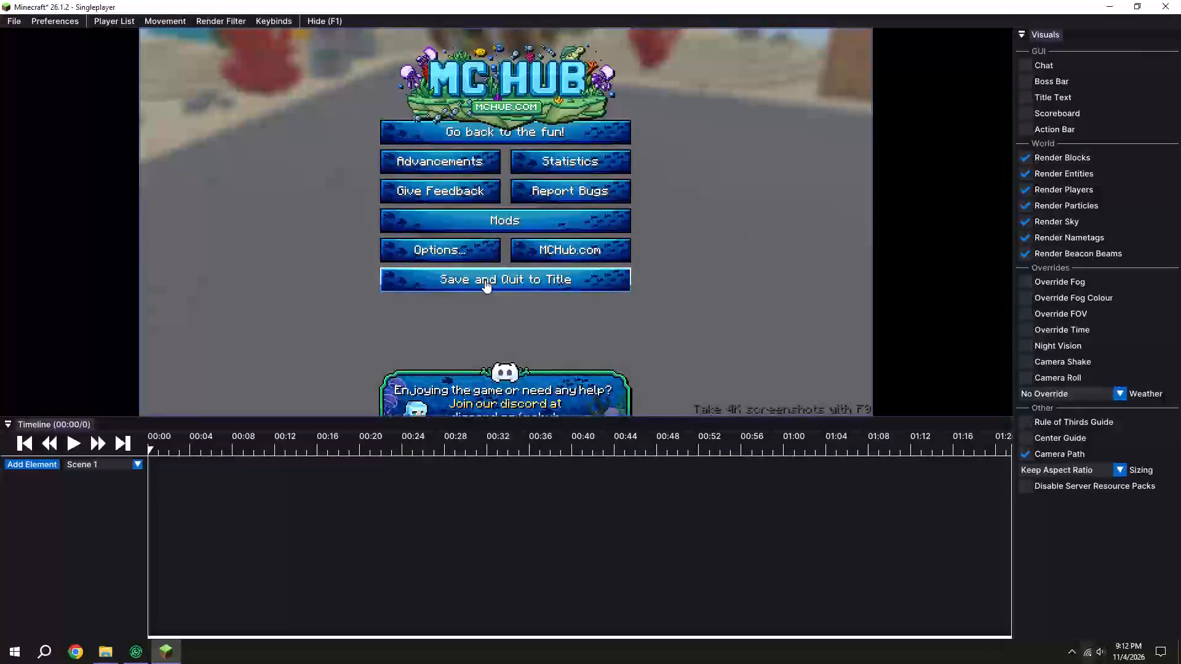
click(485, 280)
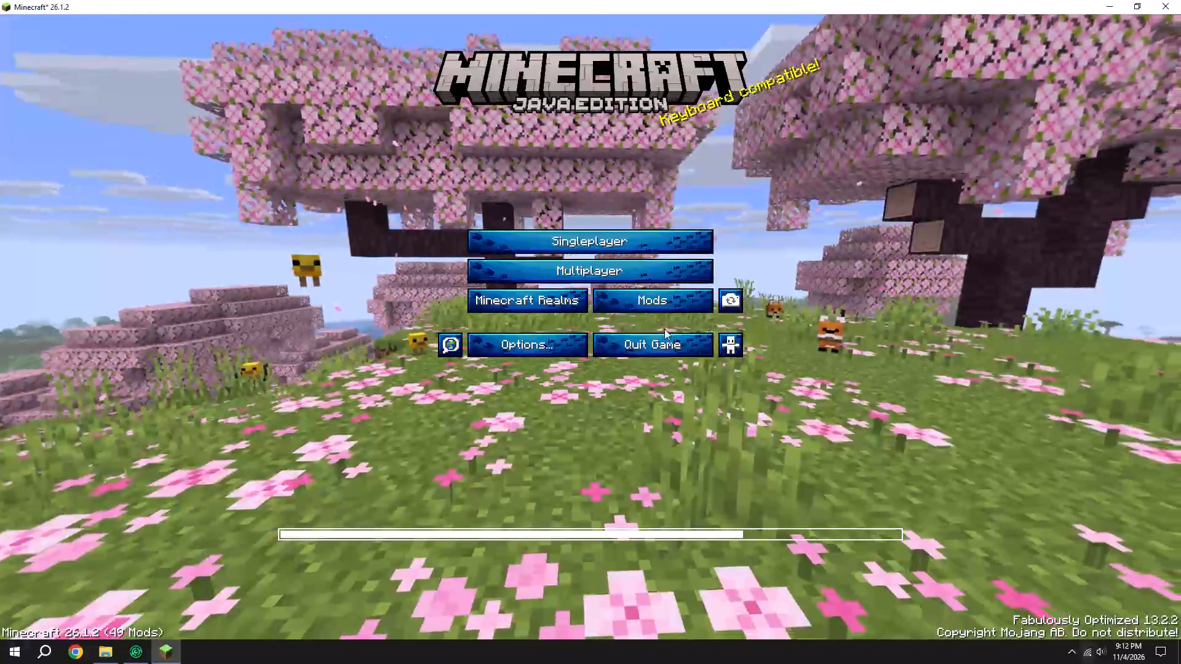
Open the mchub replay 2026-11-04T21:09:54 from the replay list.
drag(738, 302, 590, 326)
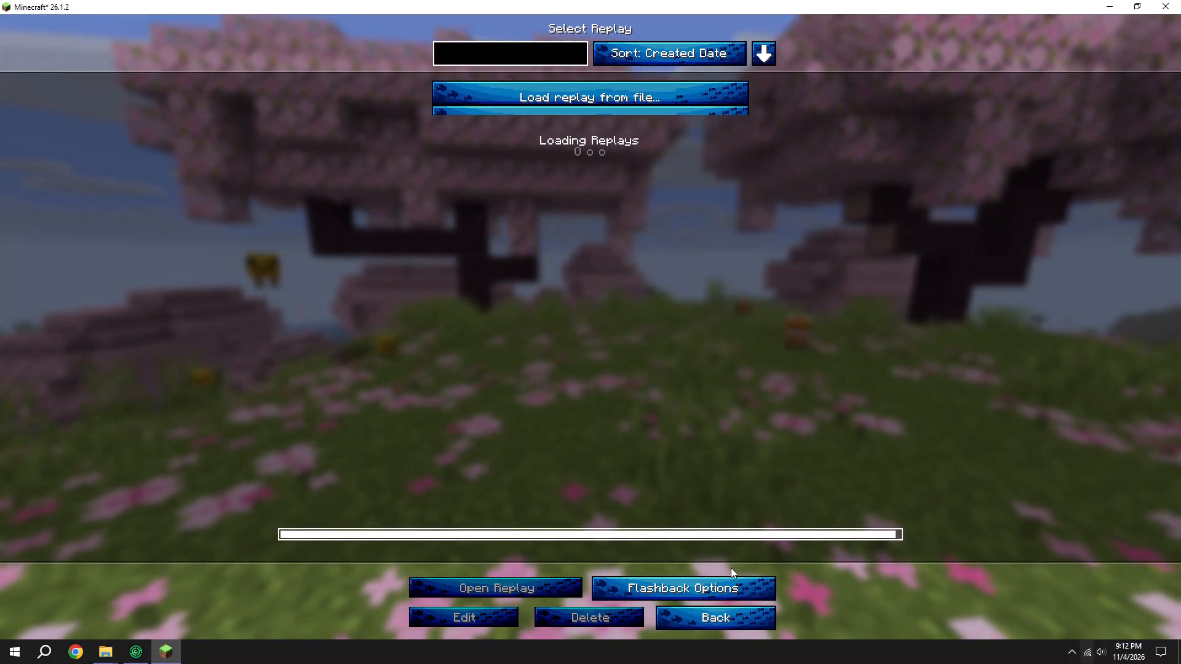
click(718, 553)
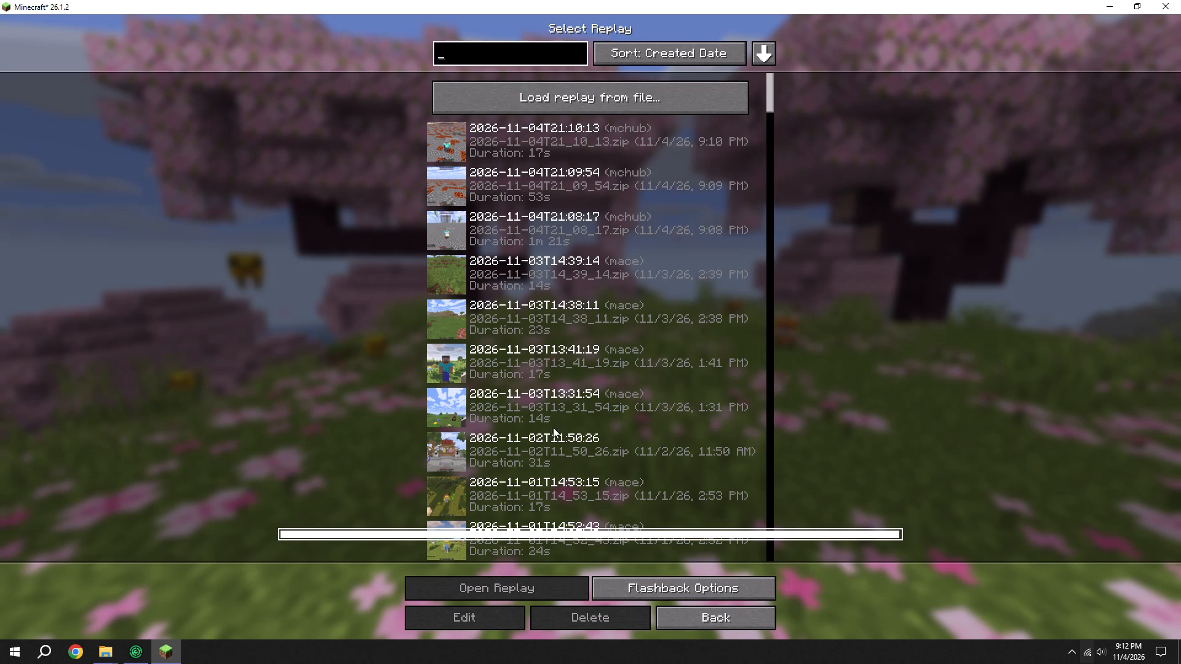
click(451, 186)
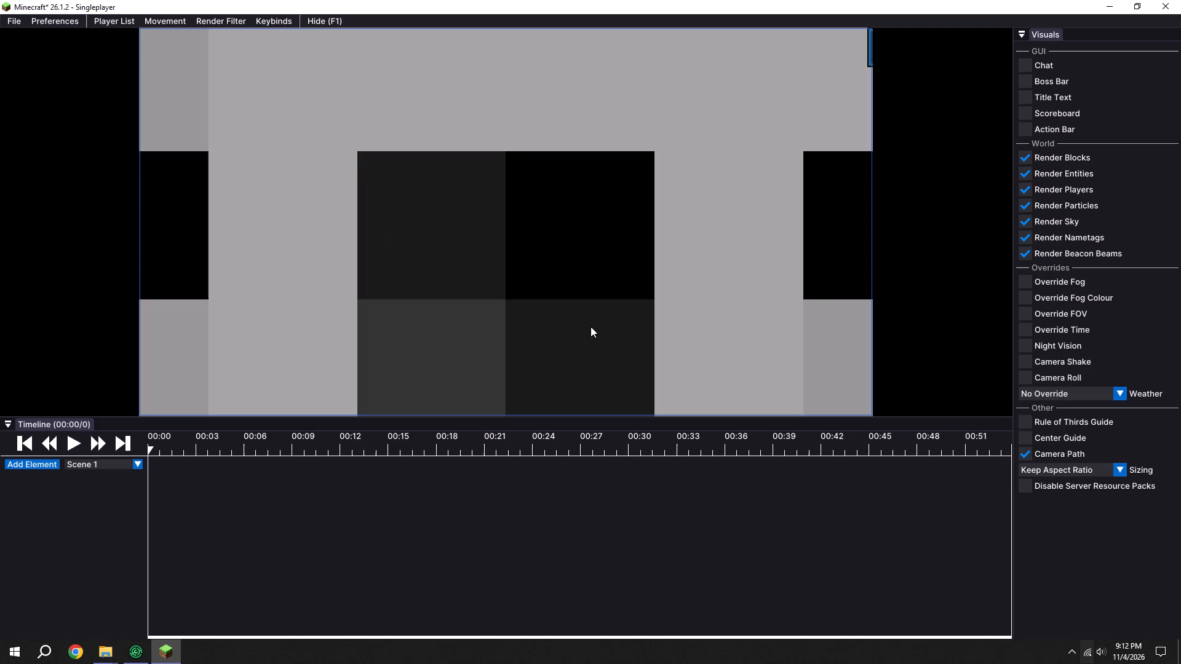
Fly the camera out from the player's head and look around the magma-patterned mine floor in this replay.
key(w)
key(s)
drag(584, 256, 565, 259)
key(space)
text(ssssssss)
key(space)
key(w)
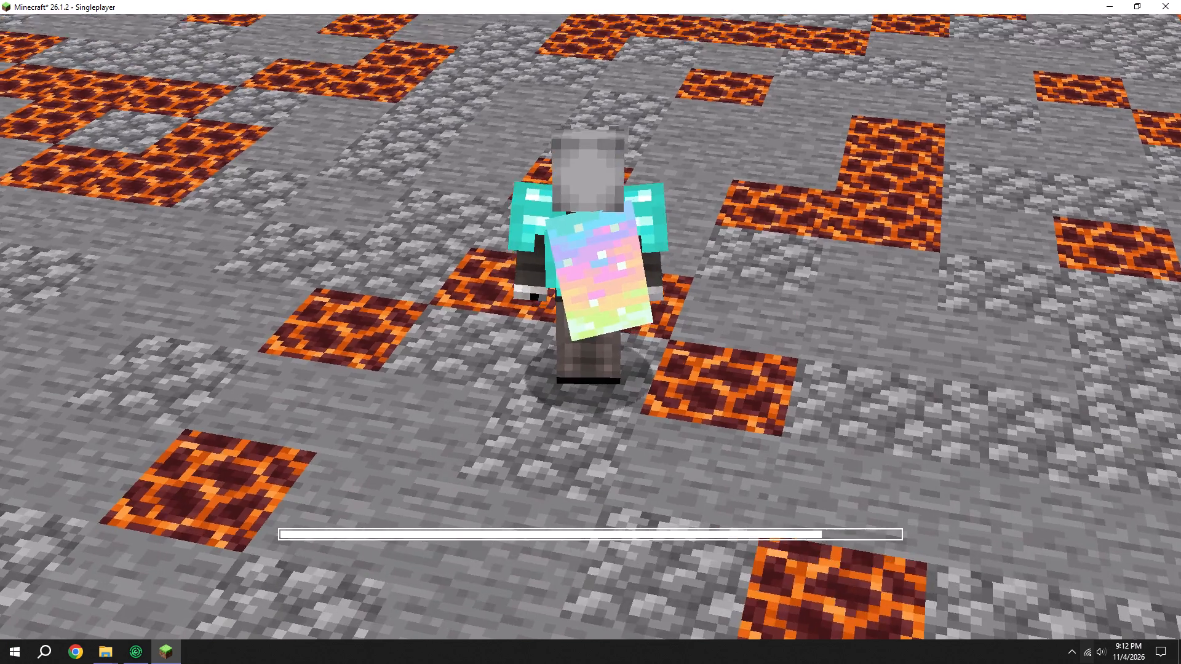
key(w)
click(590, 326)
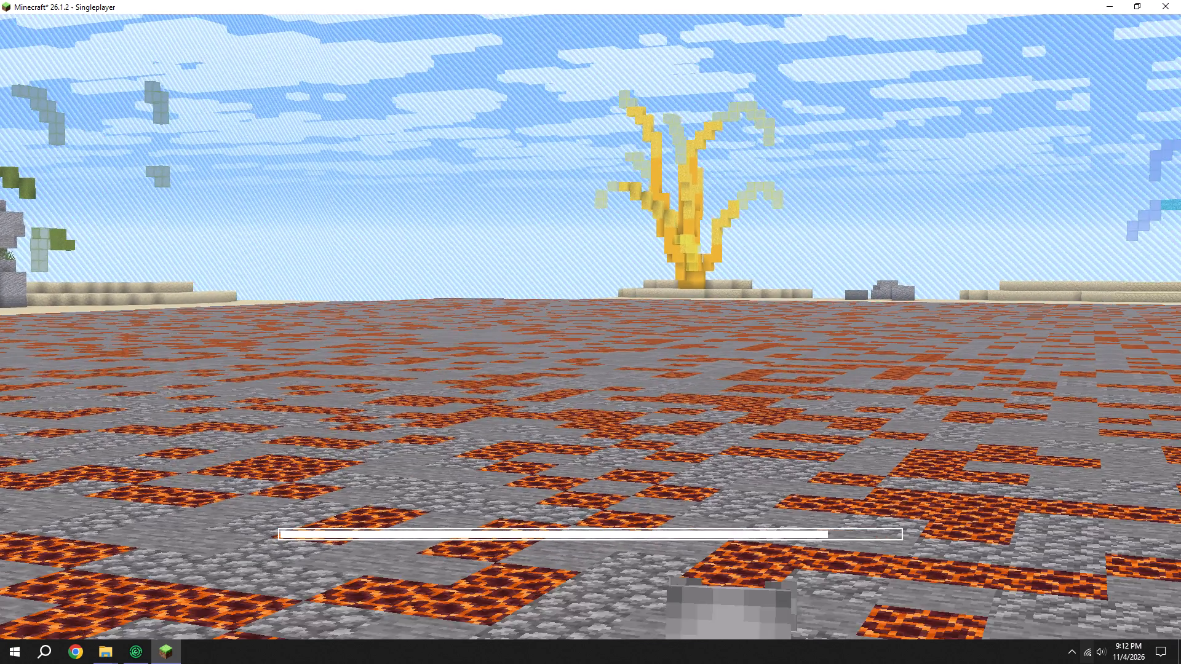
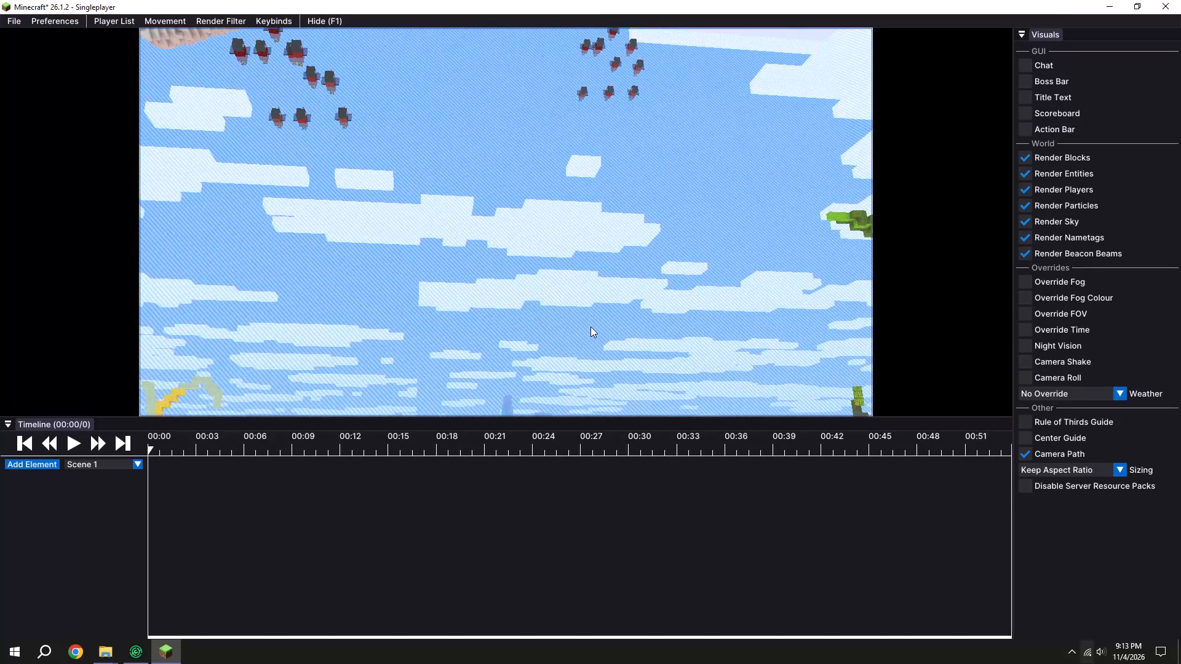
Apply the skin from the copied UUID to the player standing on the magma-patterned mine floor.
key(s)
key(s)
key(s)
key(s)
key(s)
key(s)
drag(610, 307, 590, 326)
key(w)
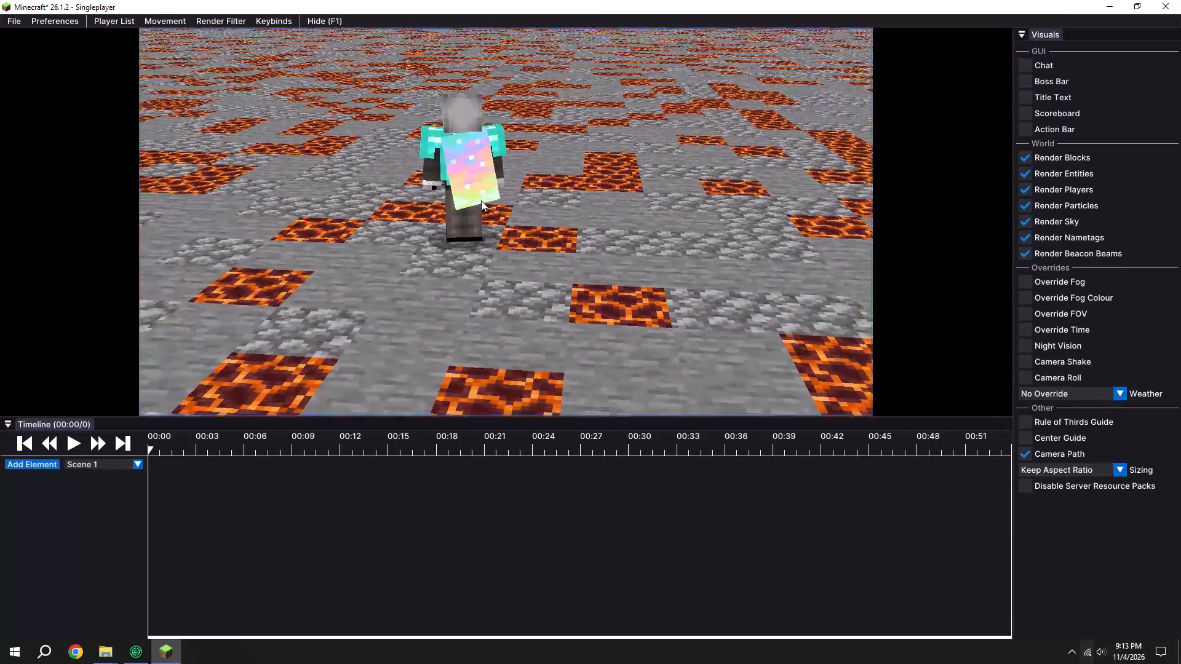
right_click(481, 200)
key(w)
right_click(456, 175)
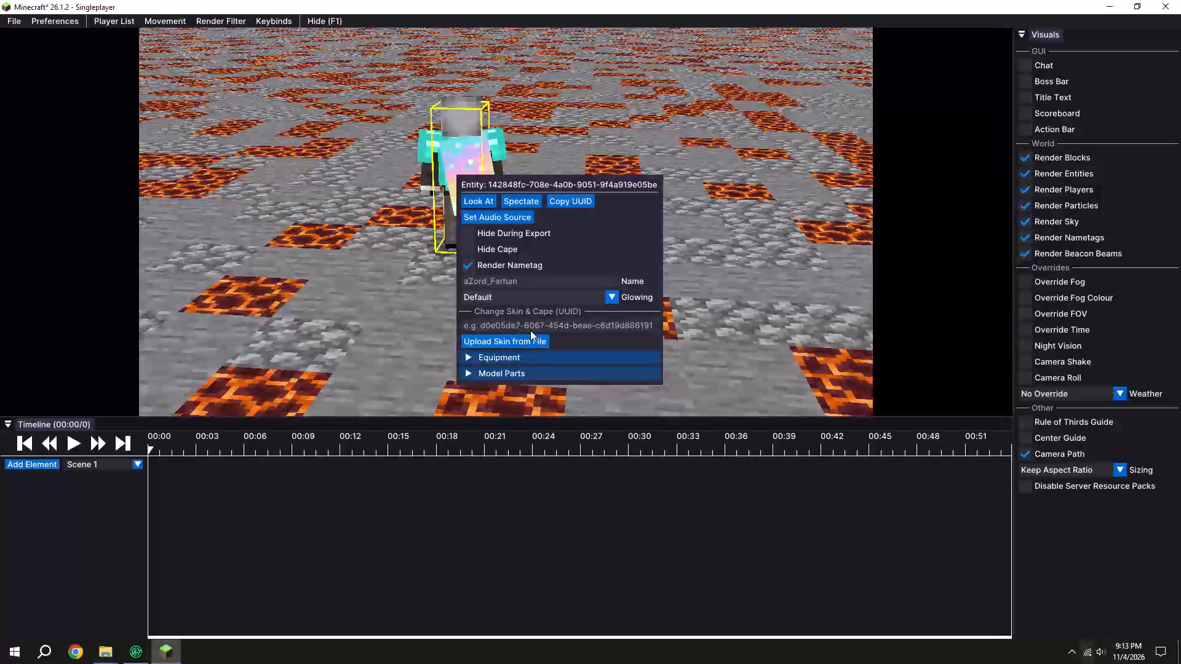
click(530, 330)
key(ctrl+v)
click(507, 347)
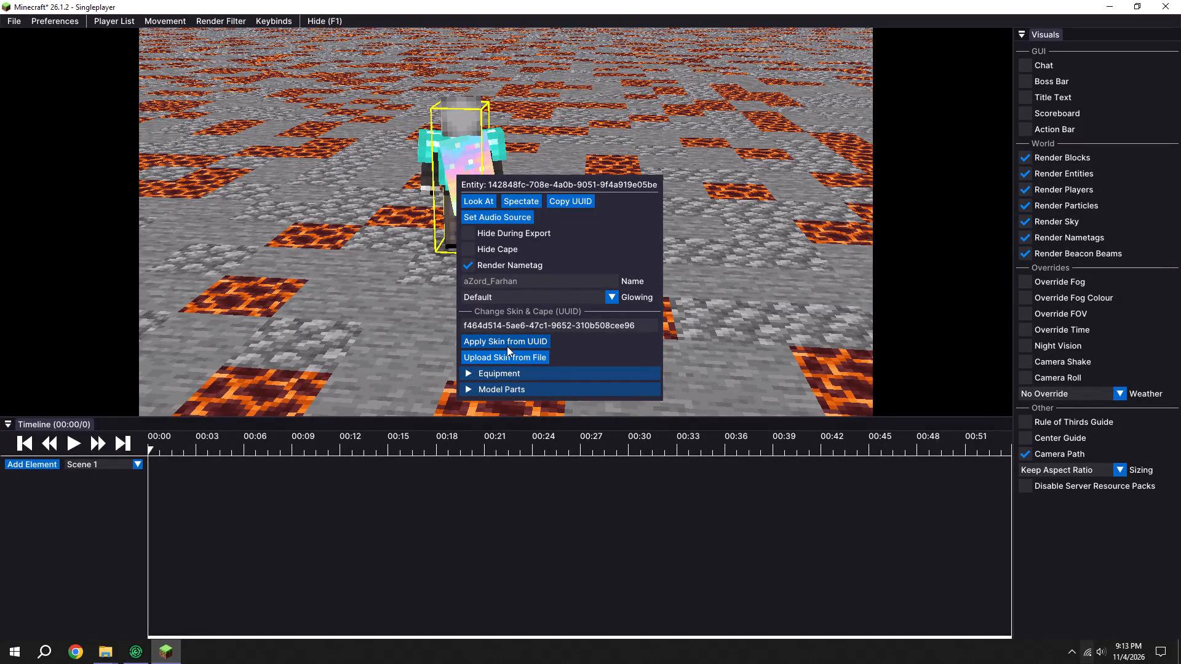
click(335, 200)
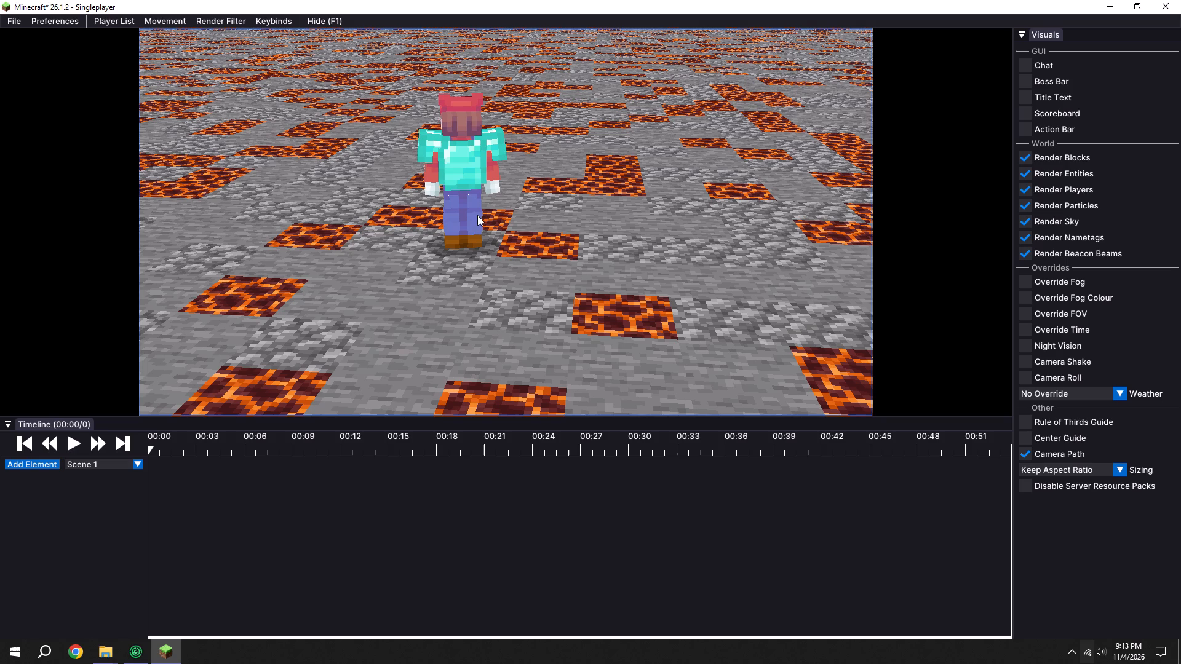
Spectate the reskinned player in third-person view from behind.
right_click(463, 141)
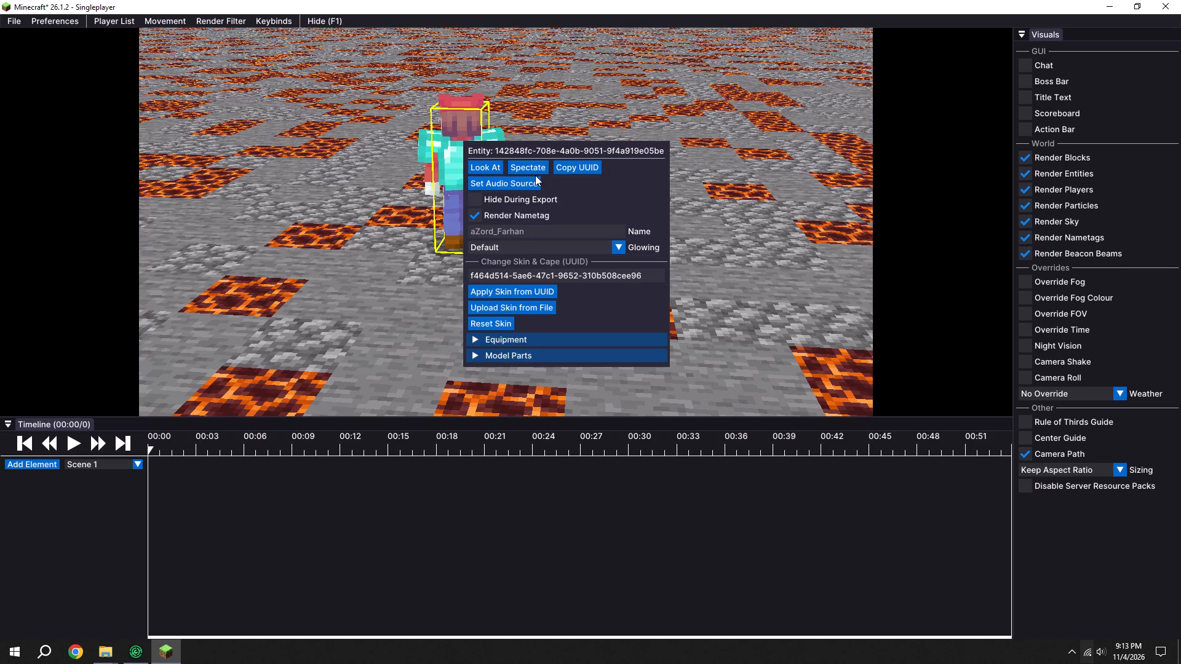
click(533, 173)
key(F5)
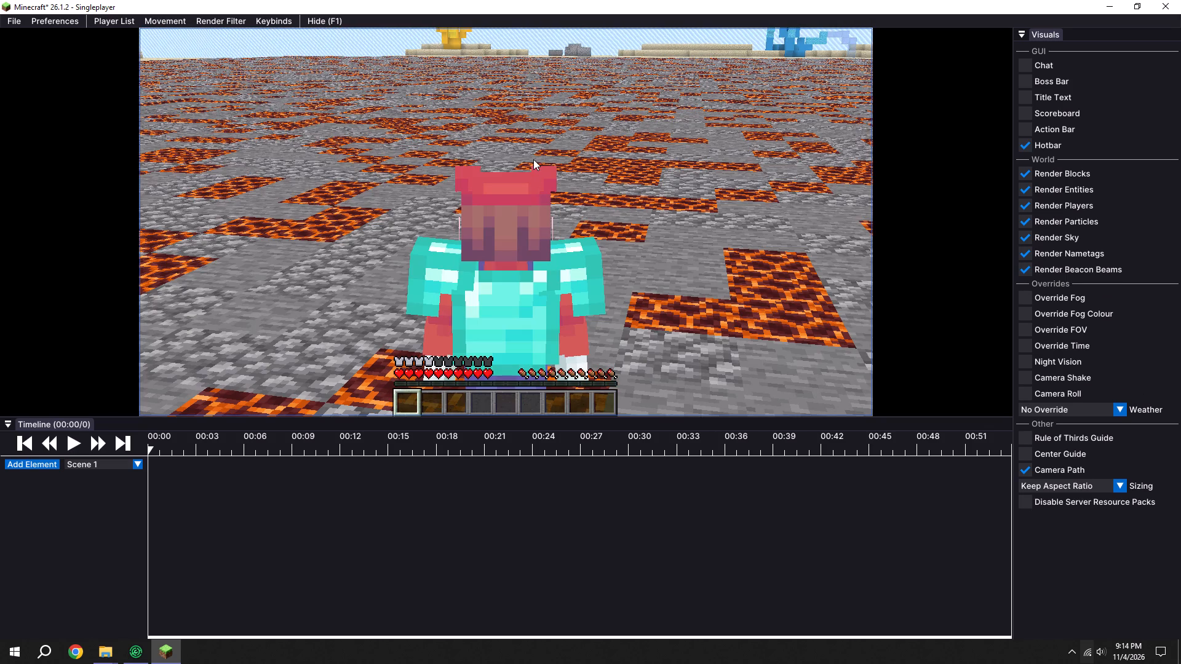
Widen the game's field of view in the options and return to the replay.
key(Escape)
click(430, 243)
drag(357, 66, 376, 71)
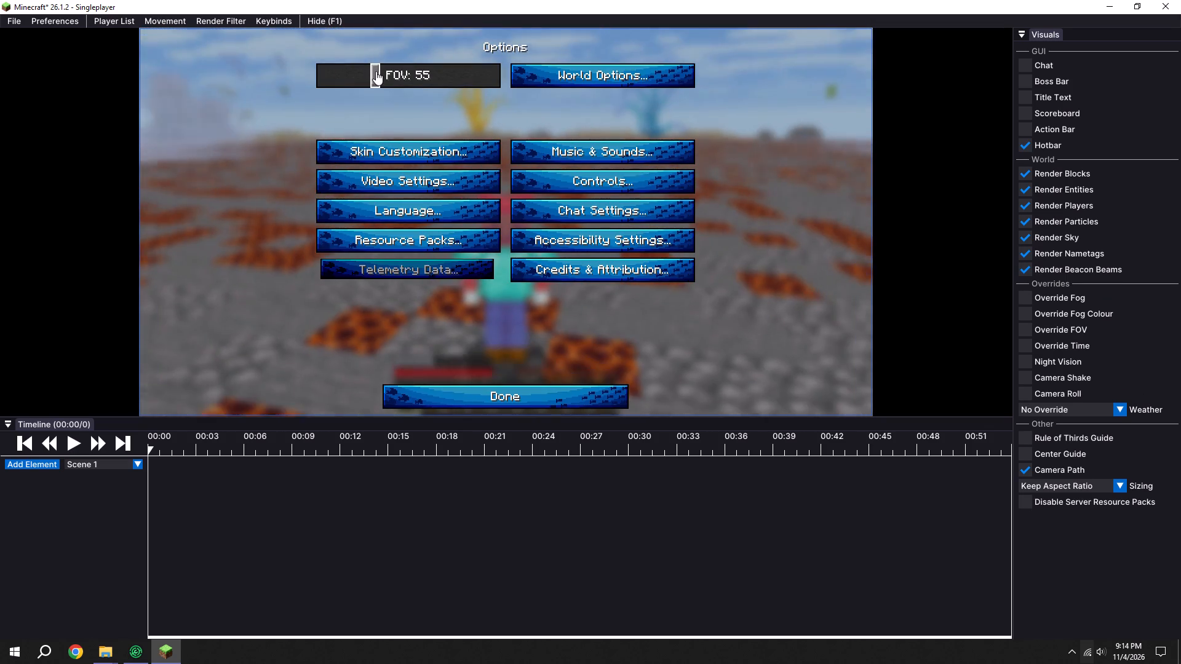
drag(376, 71, 401, 77)
key(Escape)
key(Escape)
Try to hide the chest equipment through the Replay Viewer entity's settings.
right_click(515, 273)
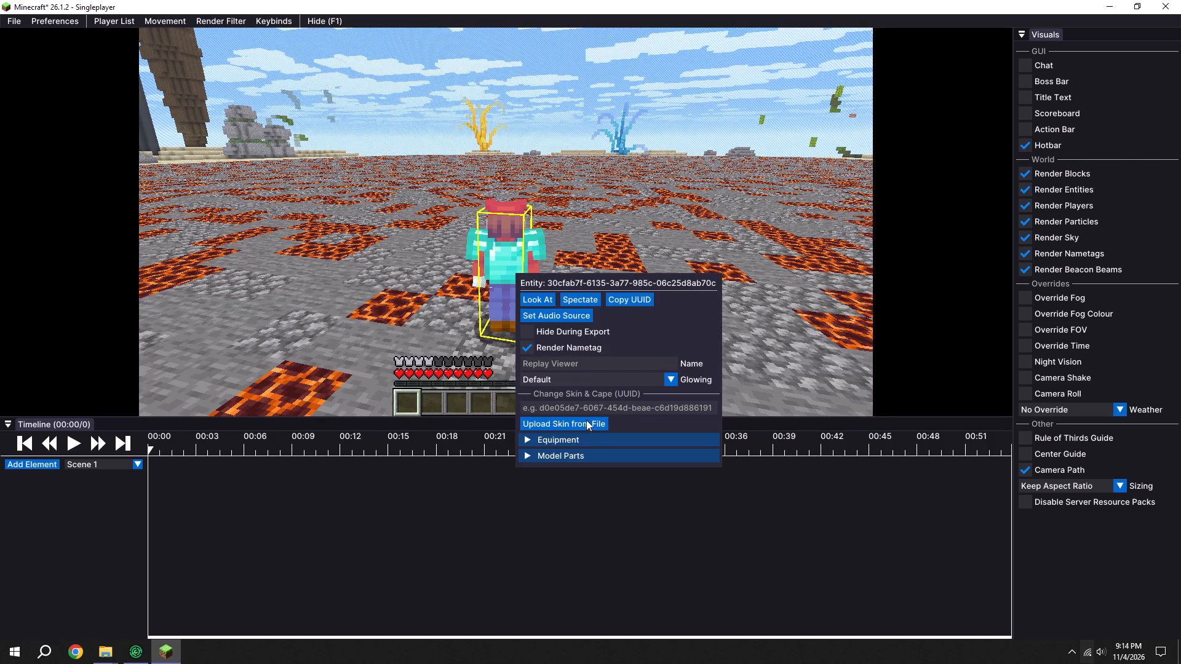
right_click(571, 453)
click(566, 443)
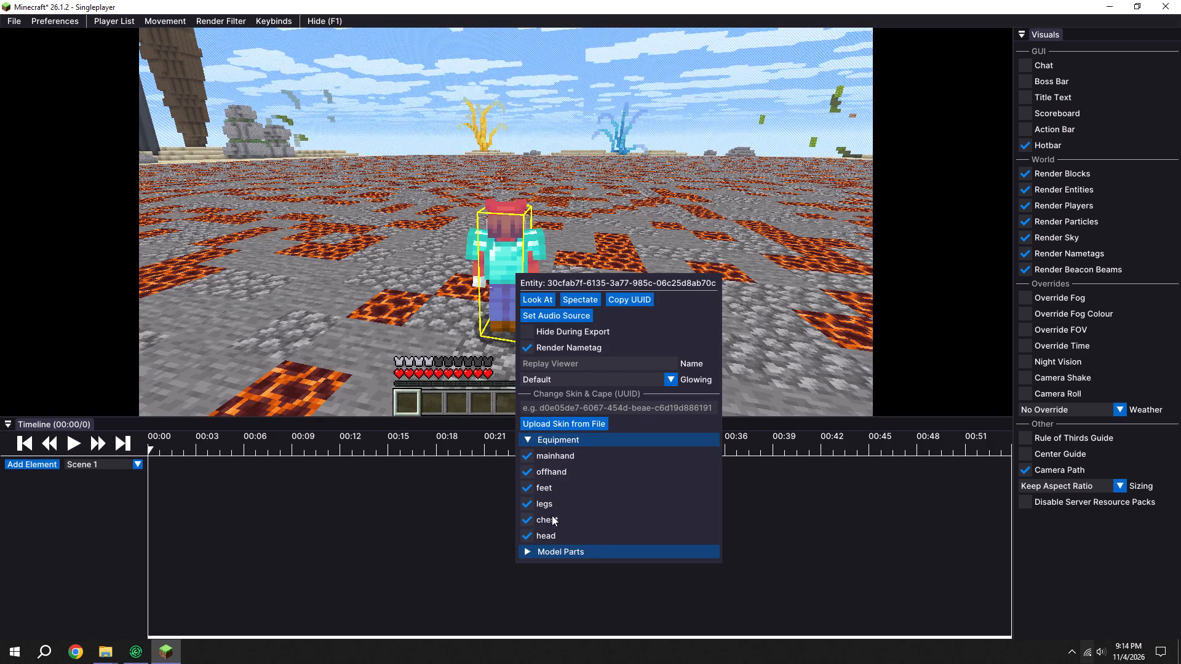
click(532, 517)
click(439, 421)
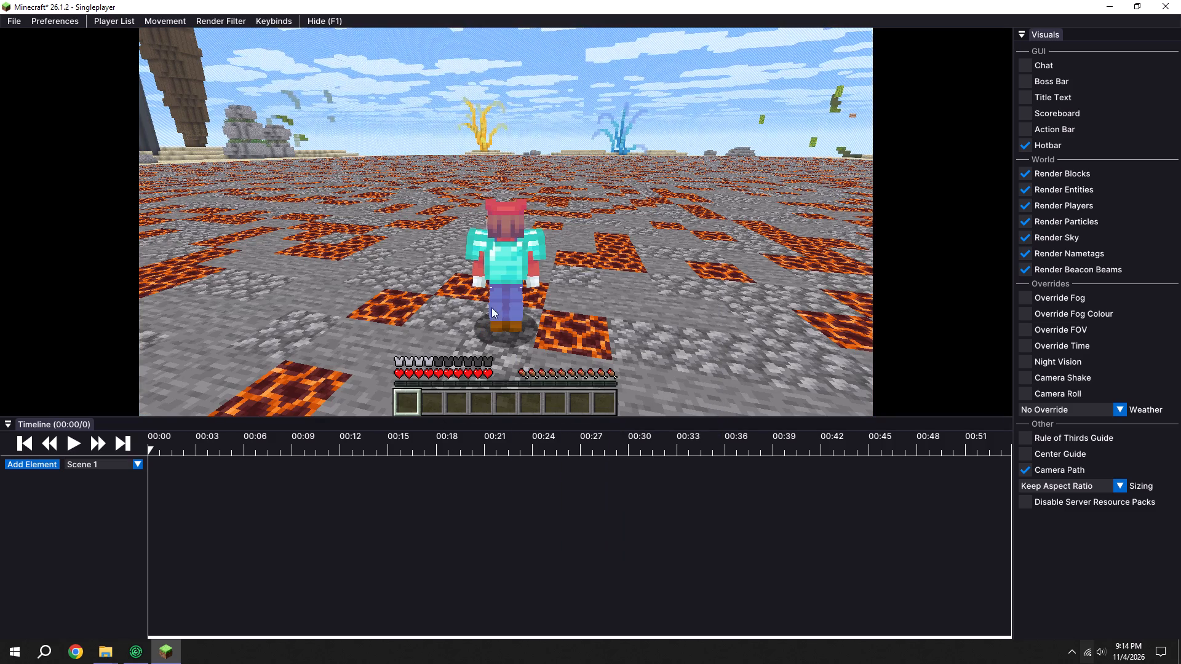
Leave the spectated view and hide the chest equipment on the recorded player entity.
drag(621, 266, 590, 326)
key(s)
right_click(506, 222)
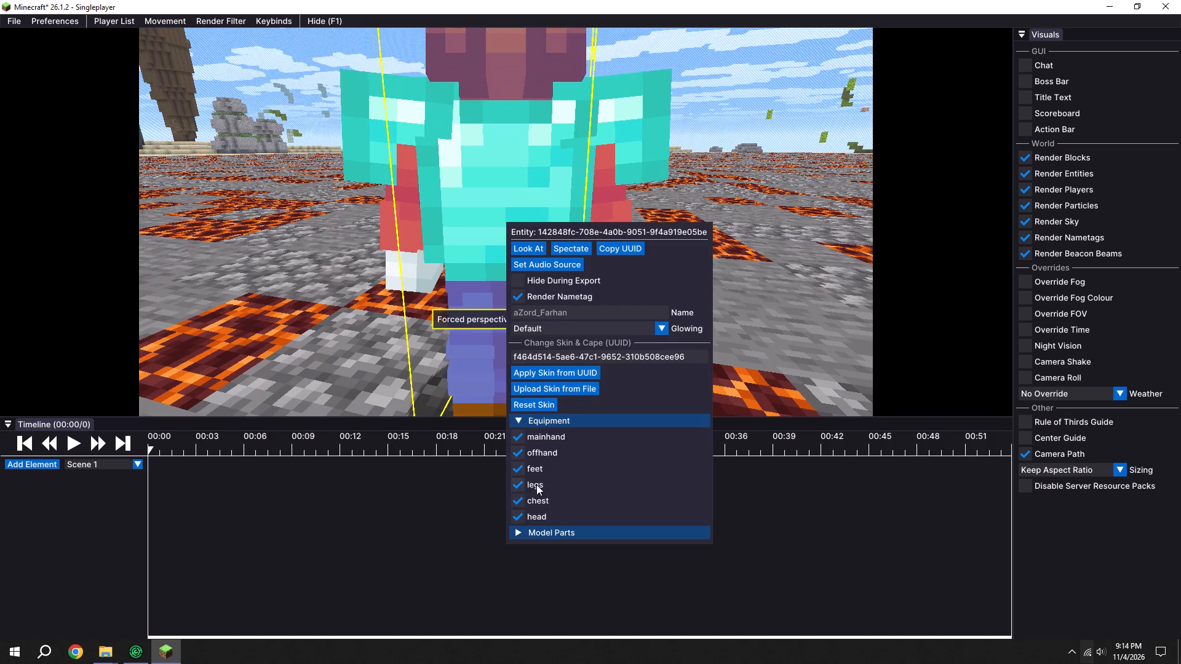
click(519, 497)
drag(346, 342, 348, 336)
Spectate the recorded player again in third-person view from behind.
right_click(430, 232)
click(496, 259)
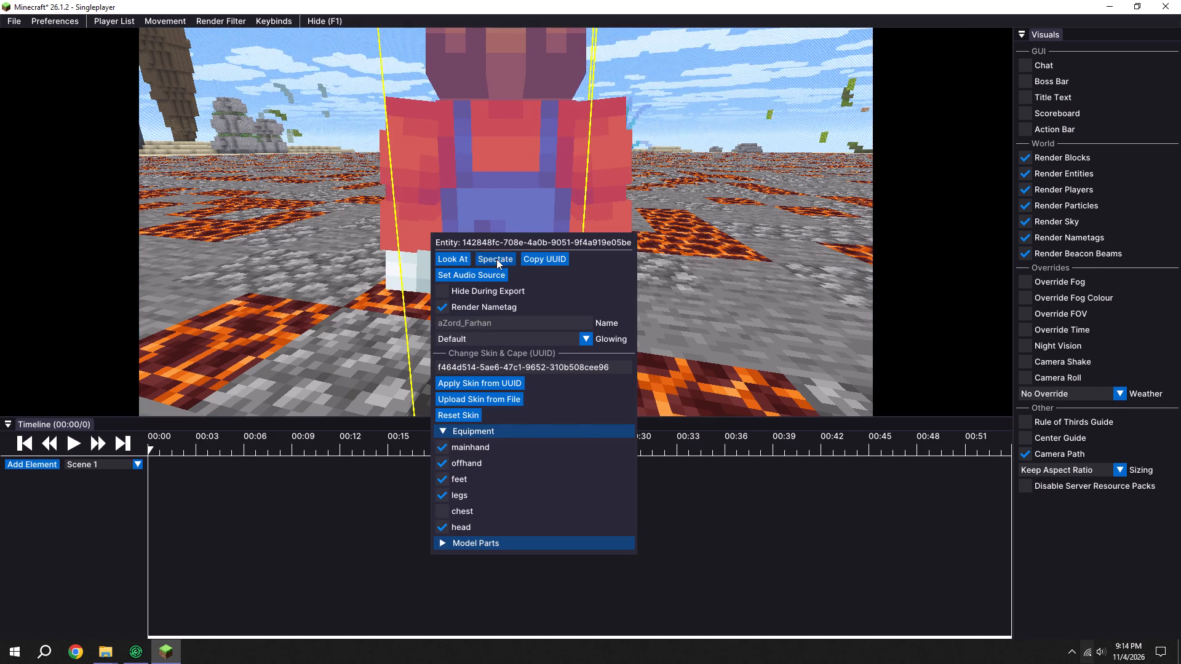
key(F5)
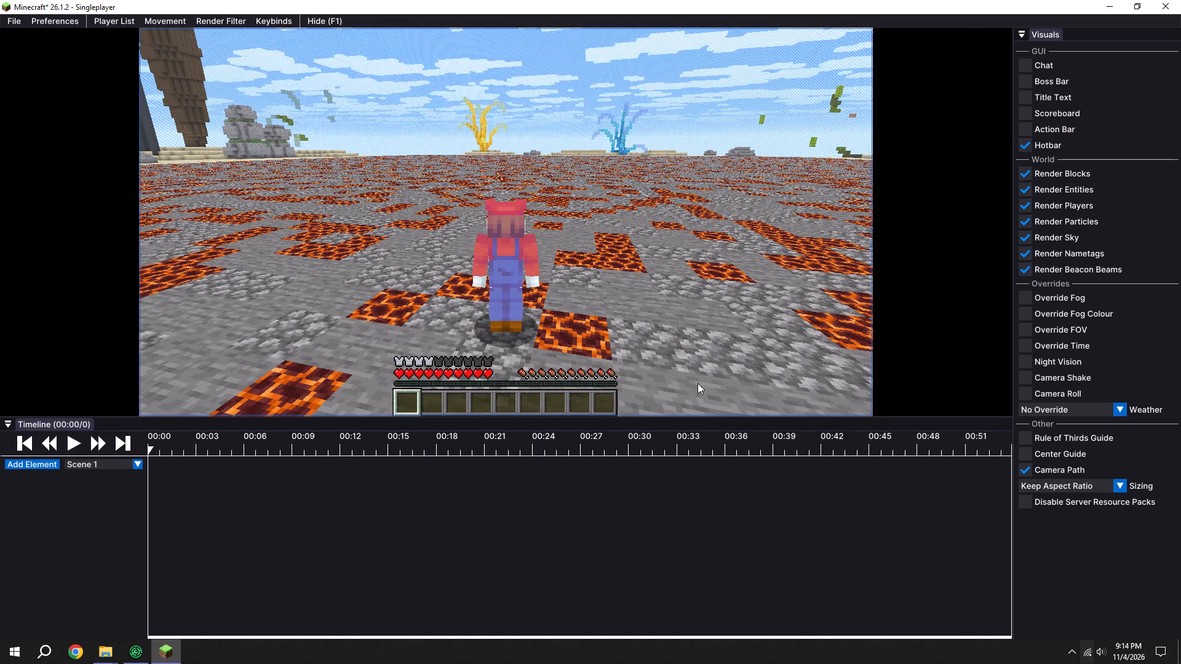
Hide the hotbar, beacon beams and nametags, and show the rule of thirds guide.
click(1036, 149)
click(1025, 271)
click(1025, 255)
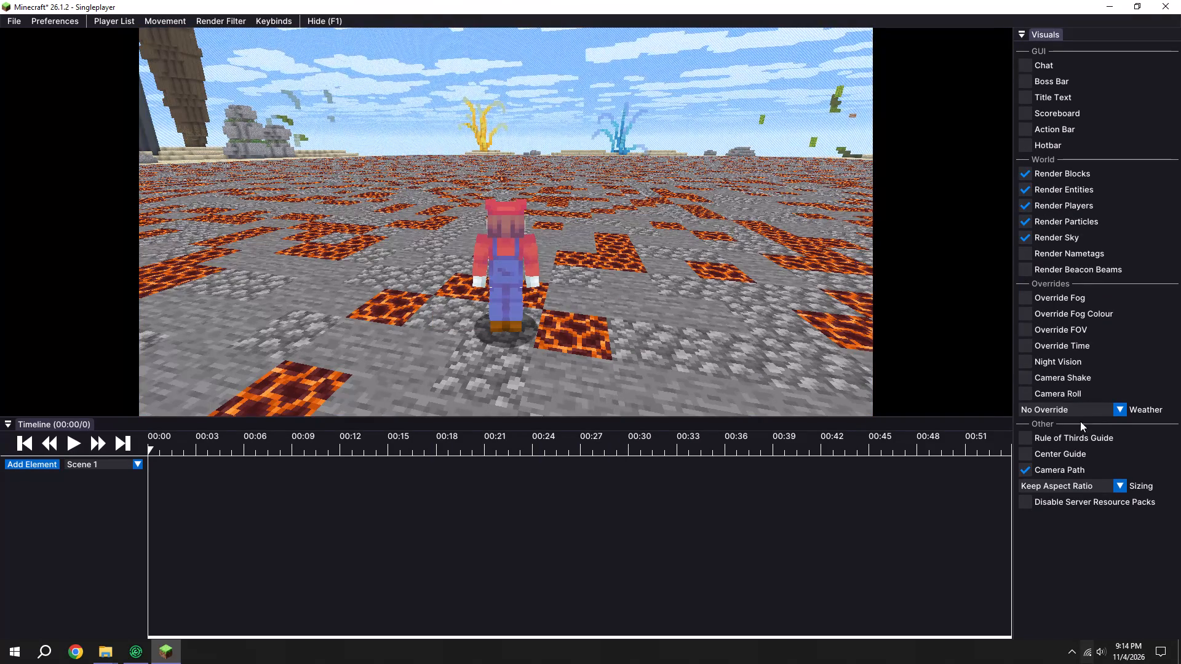
click(1038, 435)
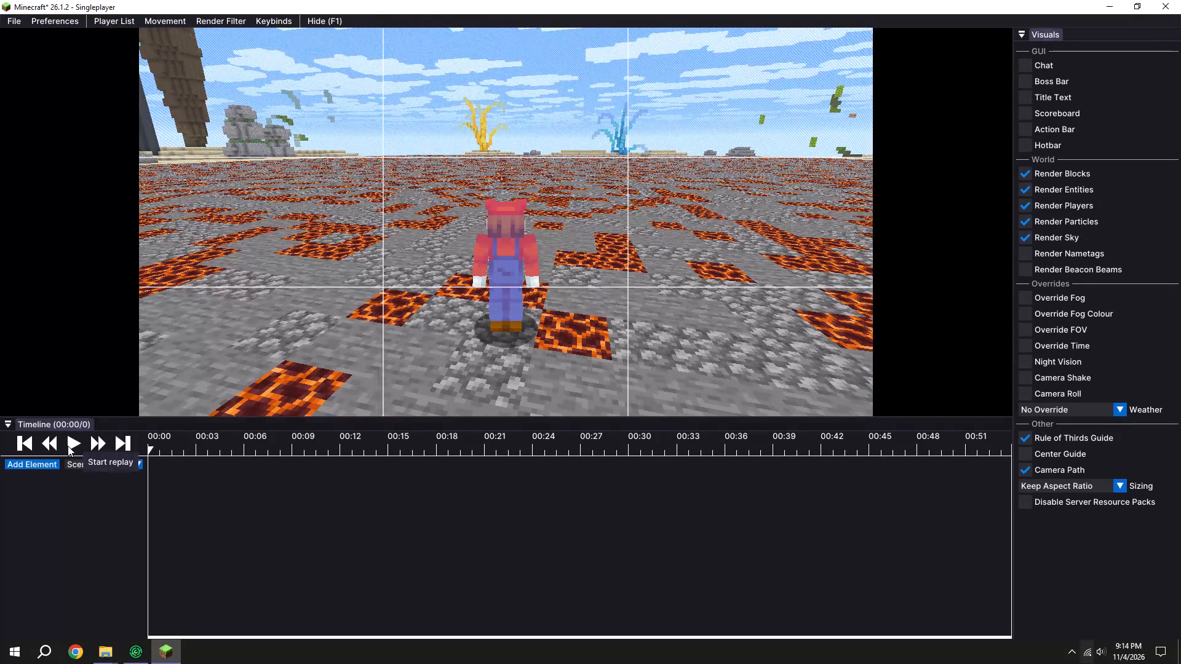
Start replay playback and turn off entity rendering.
click(68, 446)
click(30, 465)
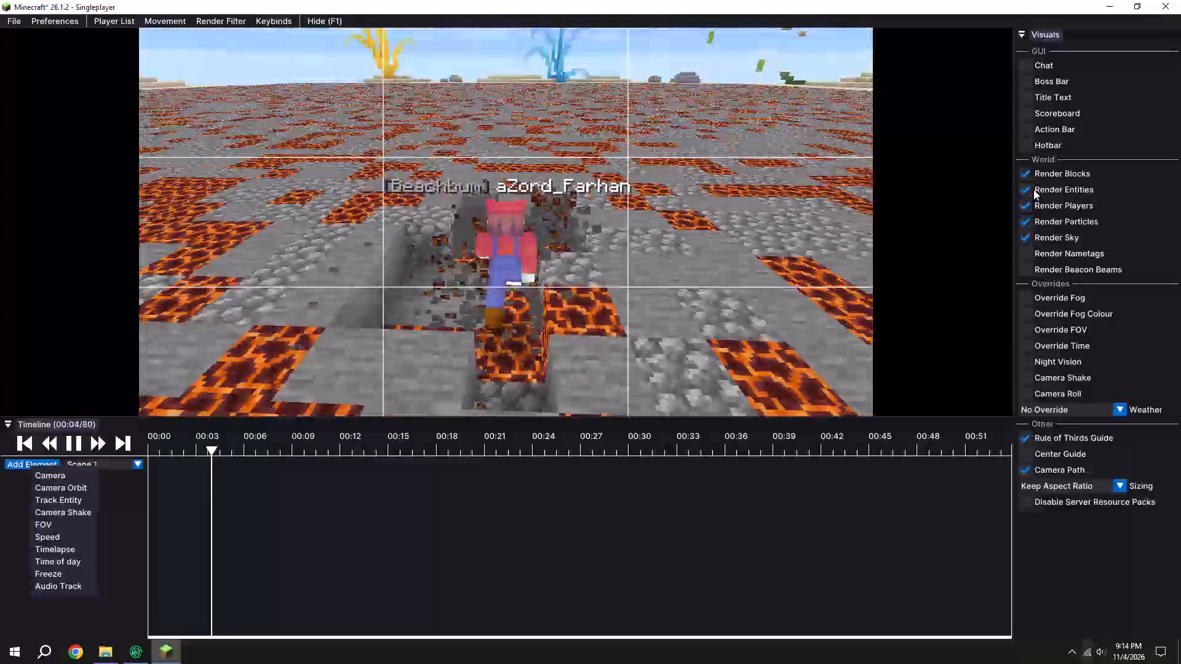
click(1033, 189)
click(1033, 189)
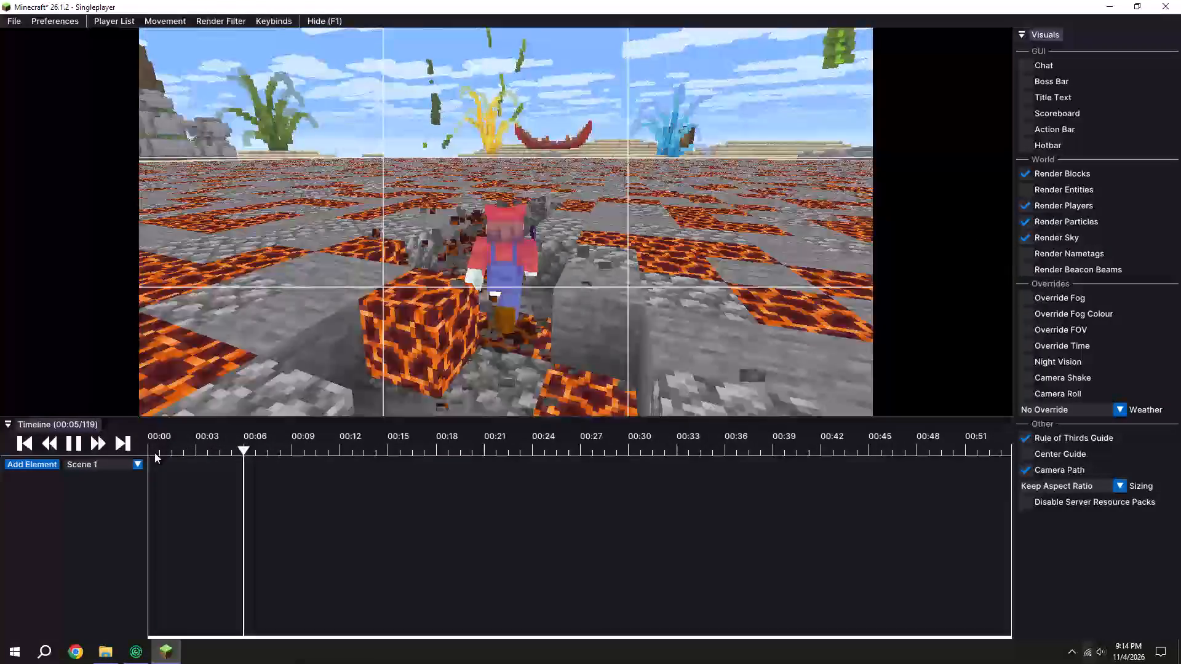
Mark the export range from tick 137 at about 00:06 to tick 364 at about 00:18.
click(79, 441)
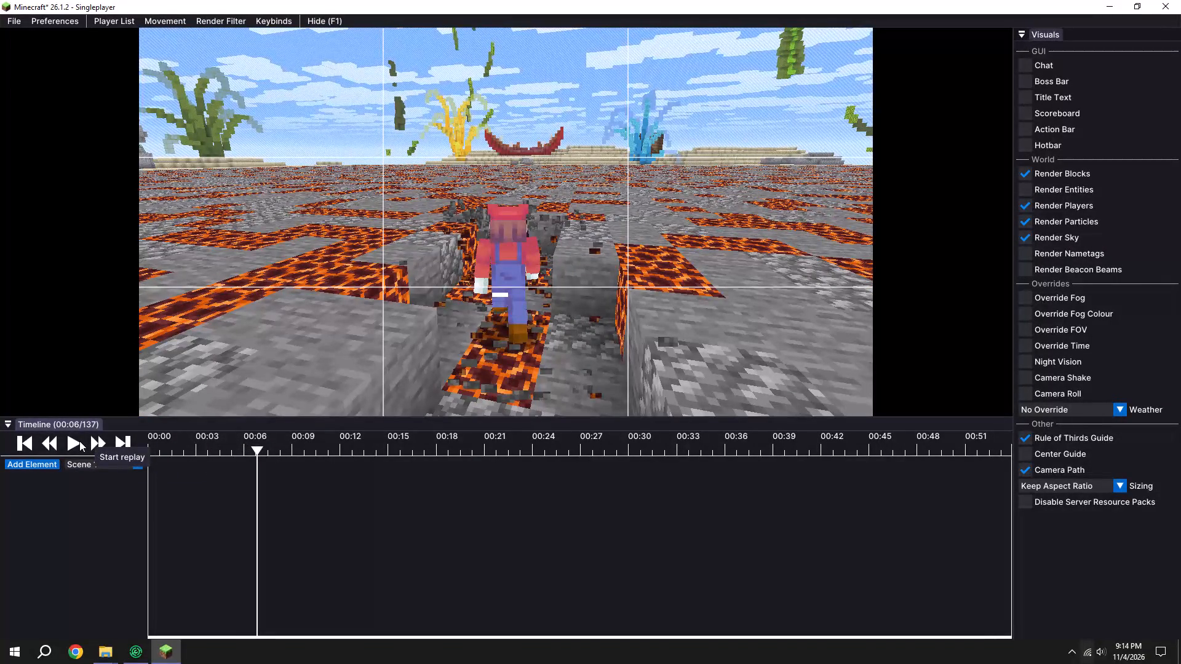
key(i)
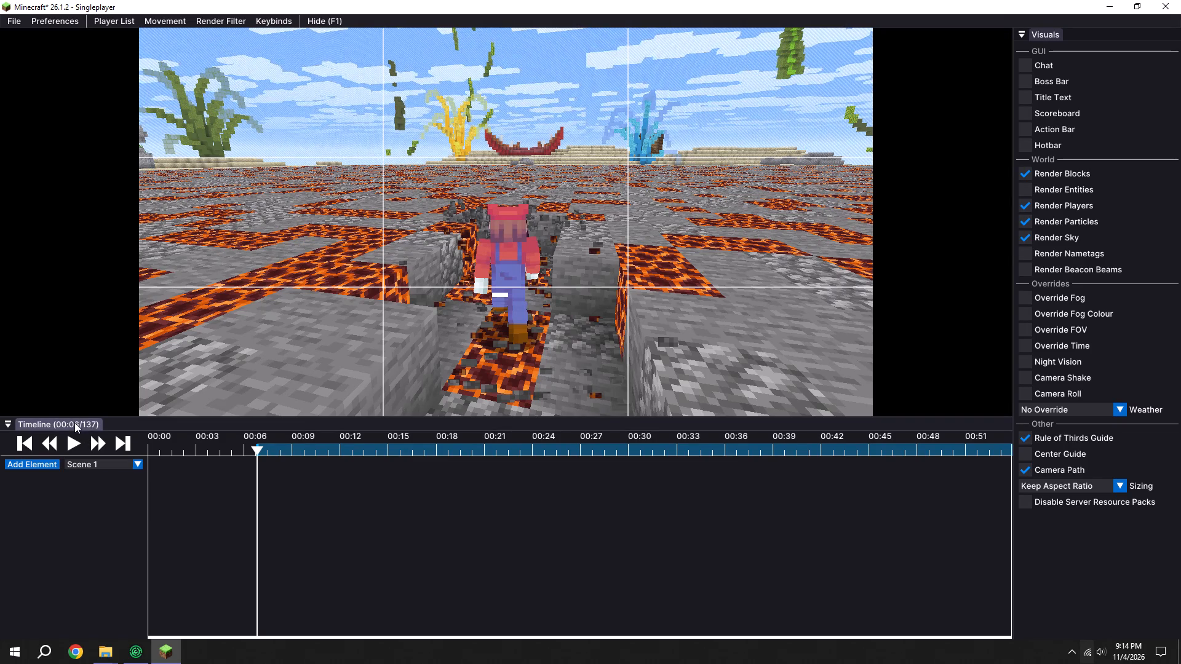
click(78, 445)
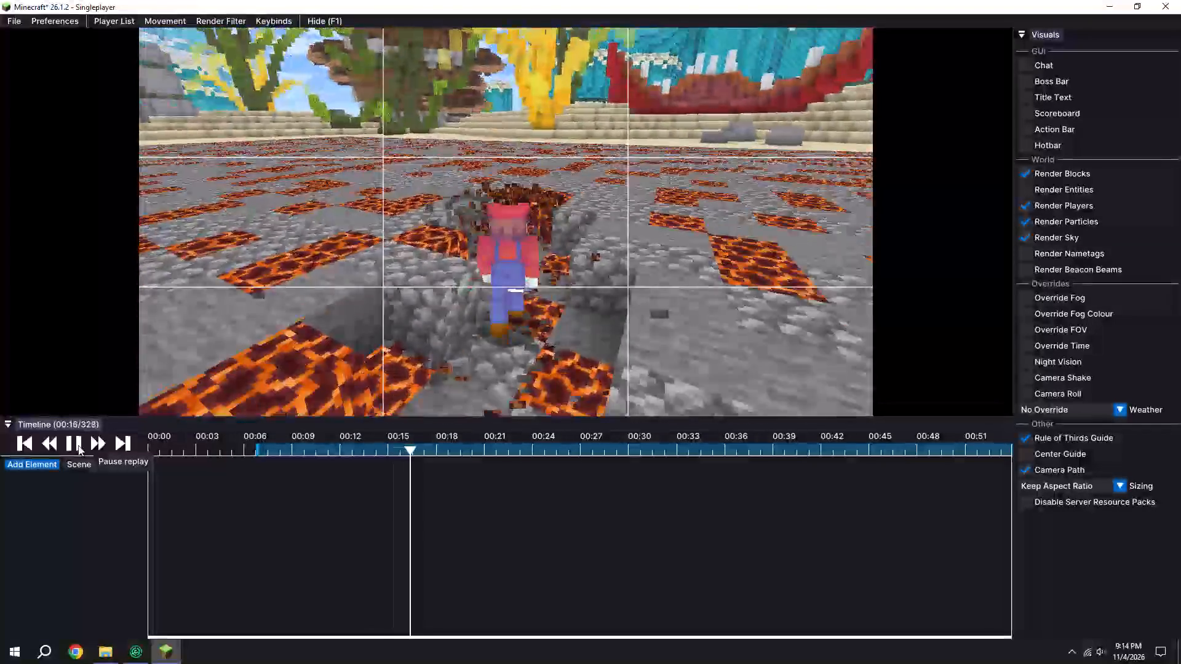
click(79, 445)
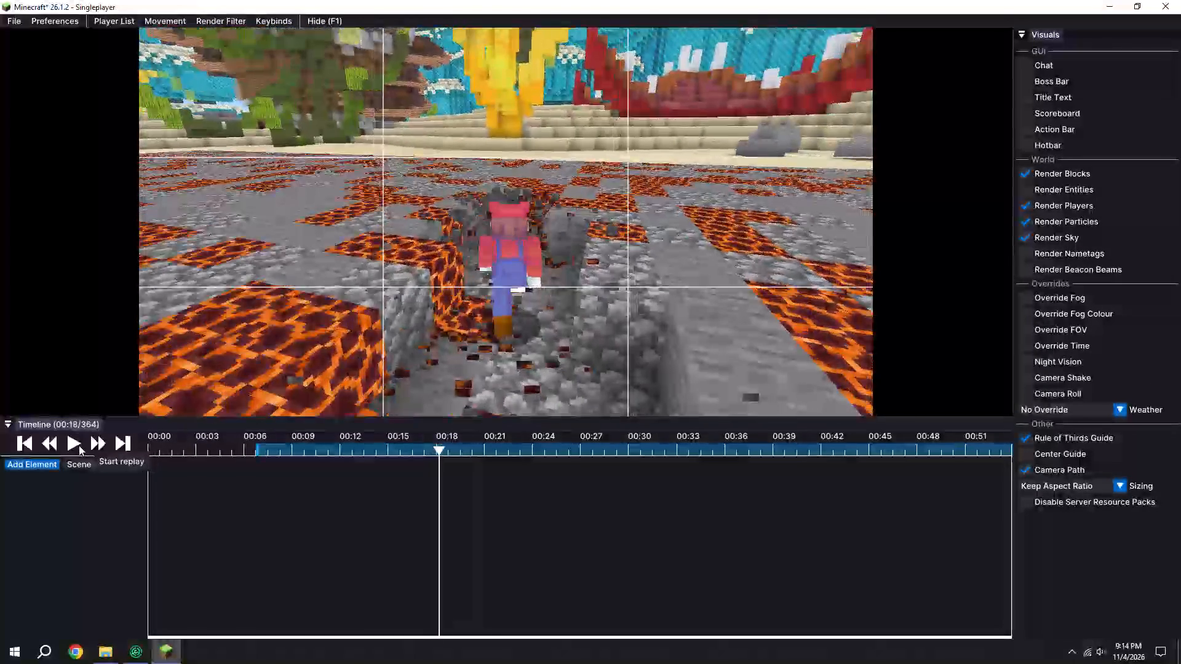
key(o)
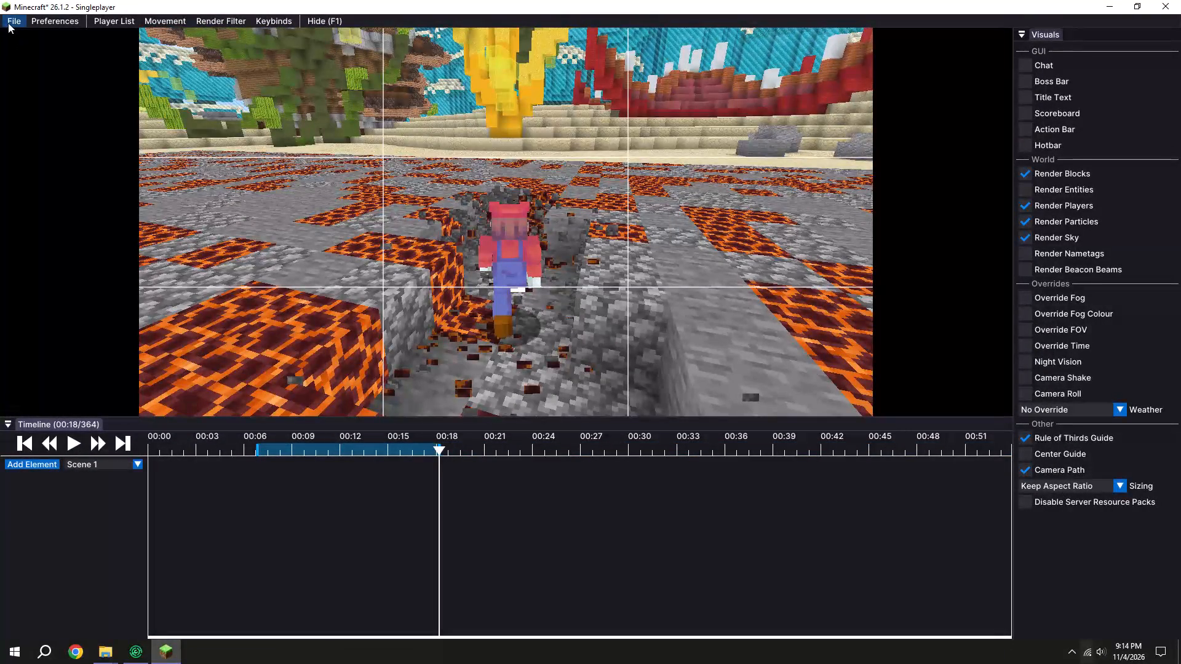
Export the marked range as a 1080 x 1920, 60 fps MP4 named "Magma mine pri" in the New Video > paid one folder.
click(8, 23)
click(63, 40)
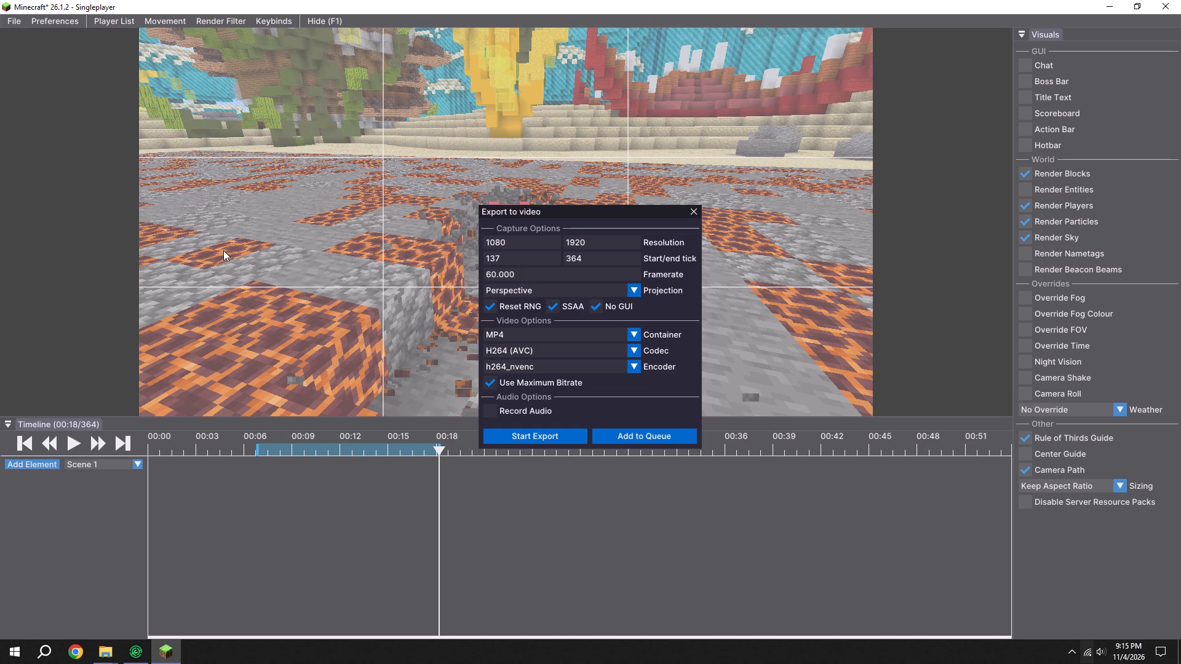
click(546, 437)
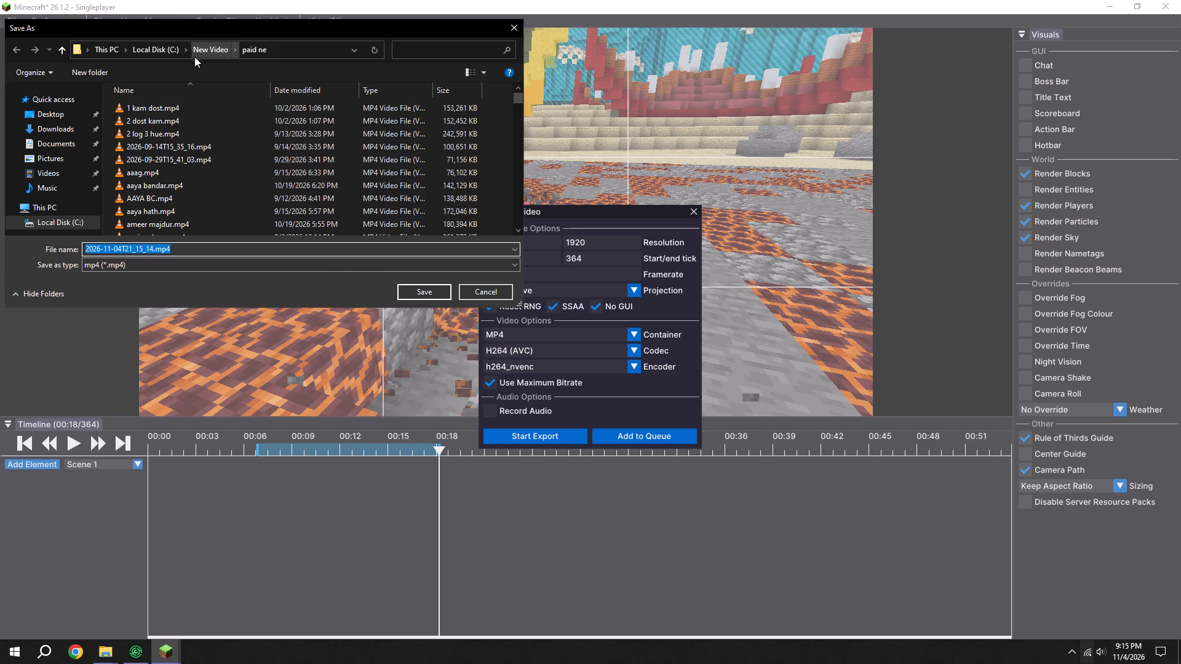
click(225, 48)
double_click(156, 209)
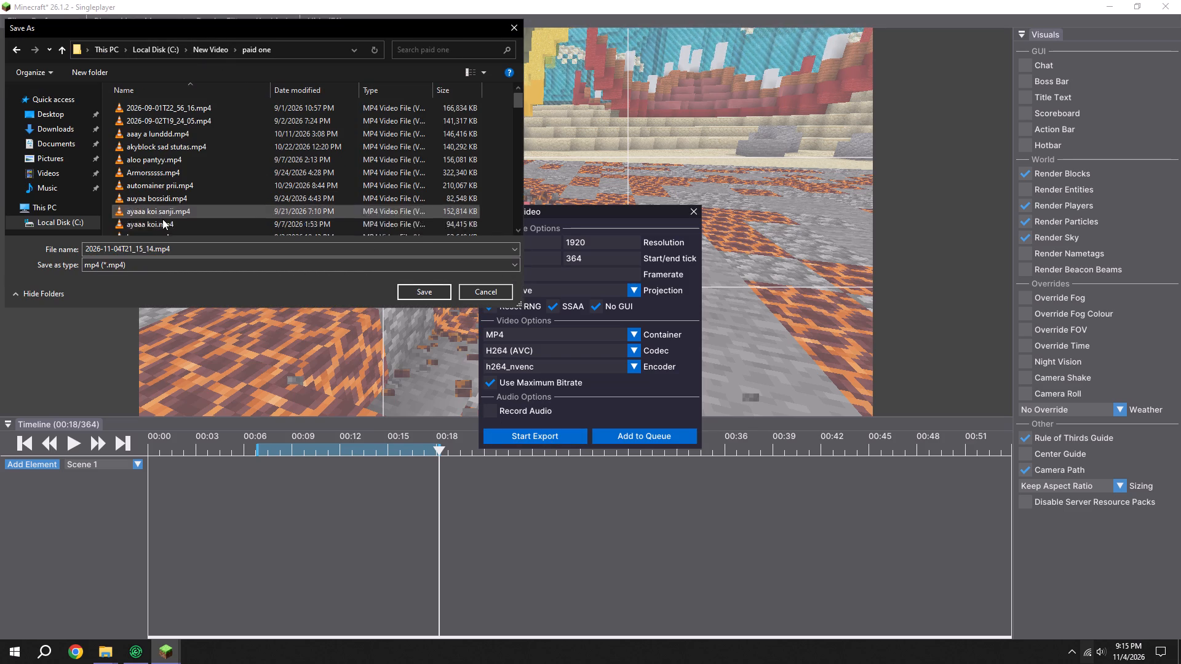
click(187, 250)
key(BackSpace)
text(Magma mine pri)
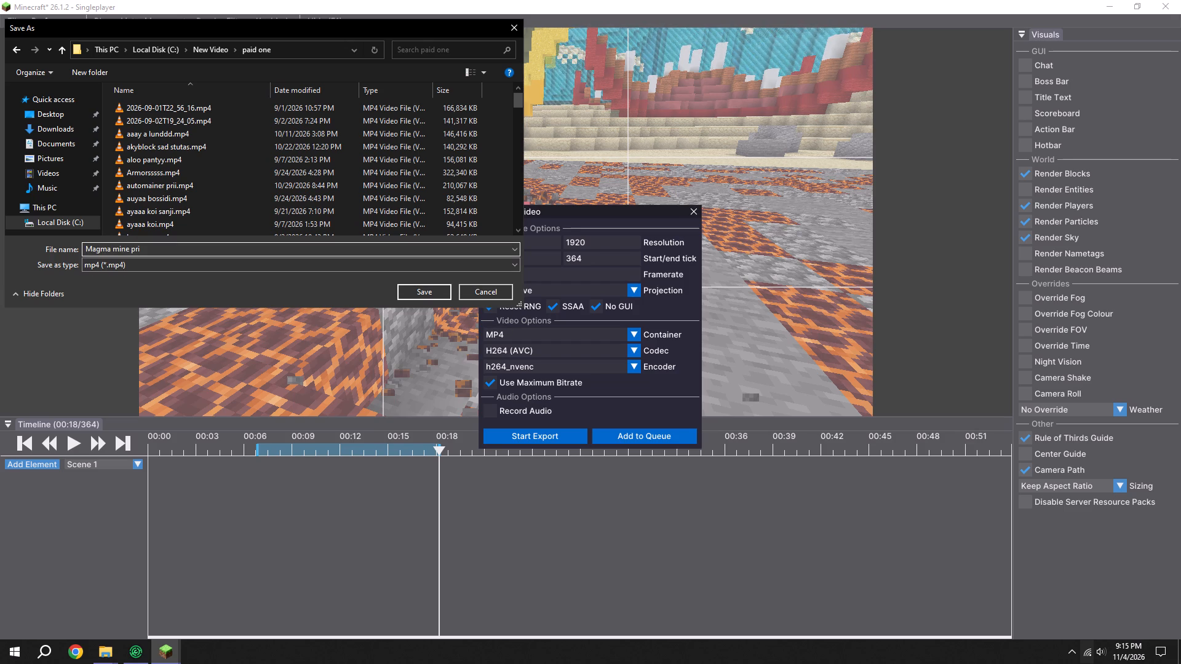
click(409, 290)
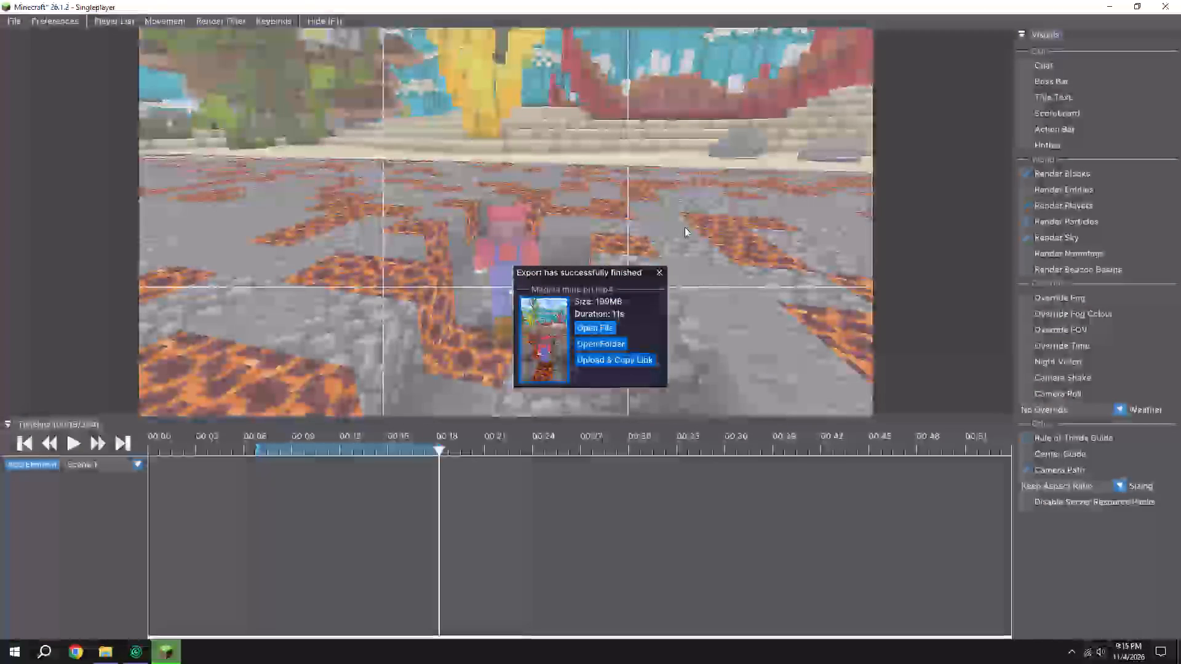
click(656, 270)
key(Escape)
key(Escape)
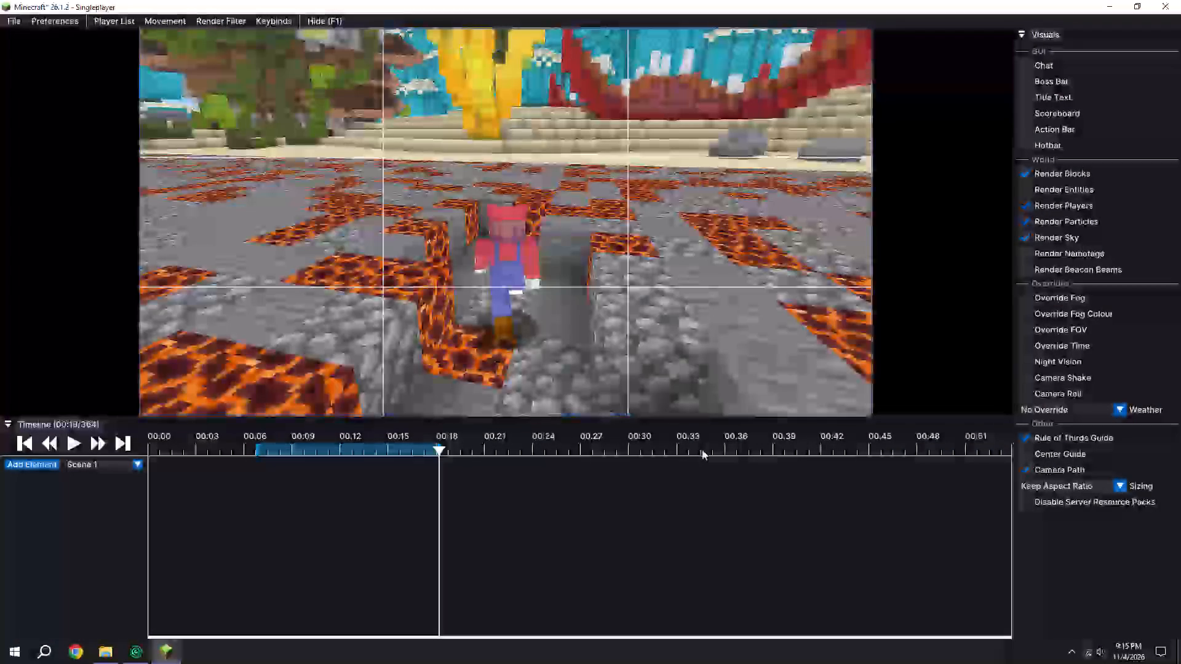
Move the playhead to about 00:44 and switch to the third-person view of the player from the front.
click(737, 448)
drag(793, 449, 803, 451)
drag(822, 451, 830, 451)
click(863, 450)
click(869, 450)
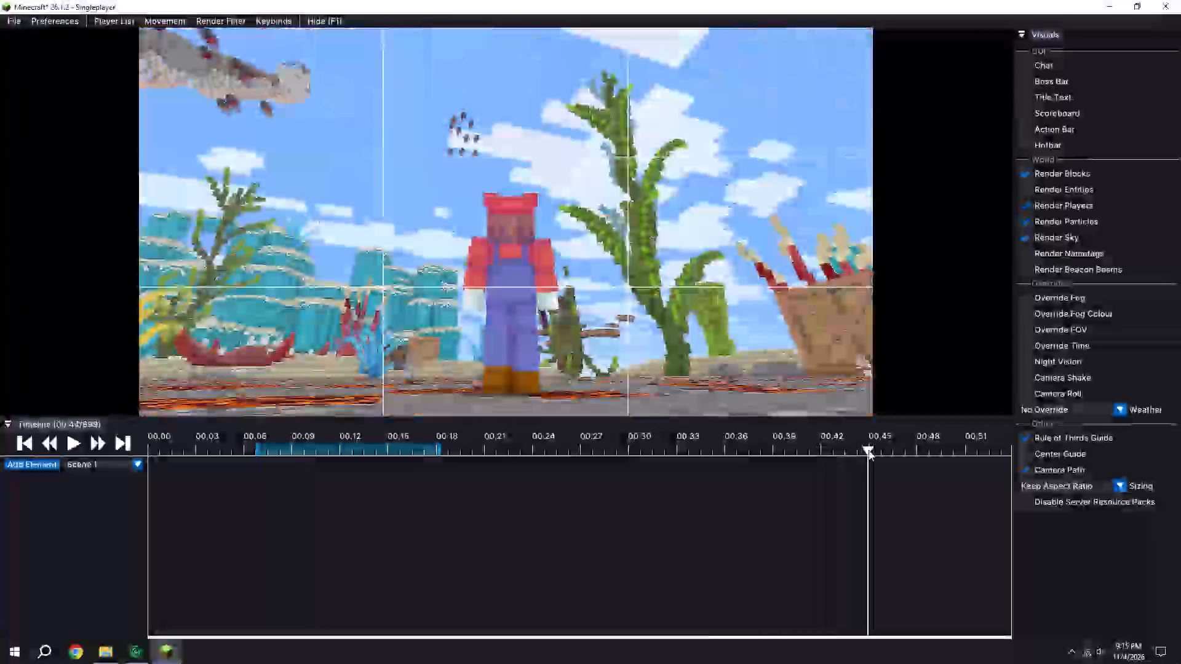
key(F5)
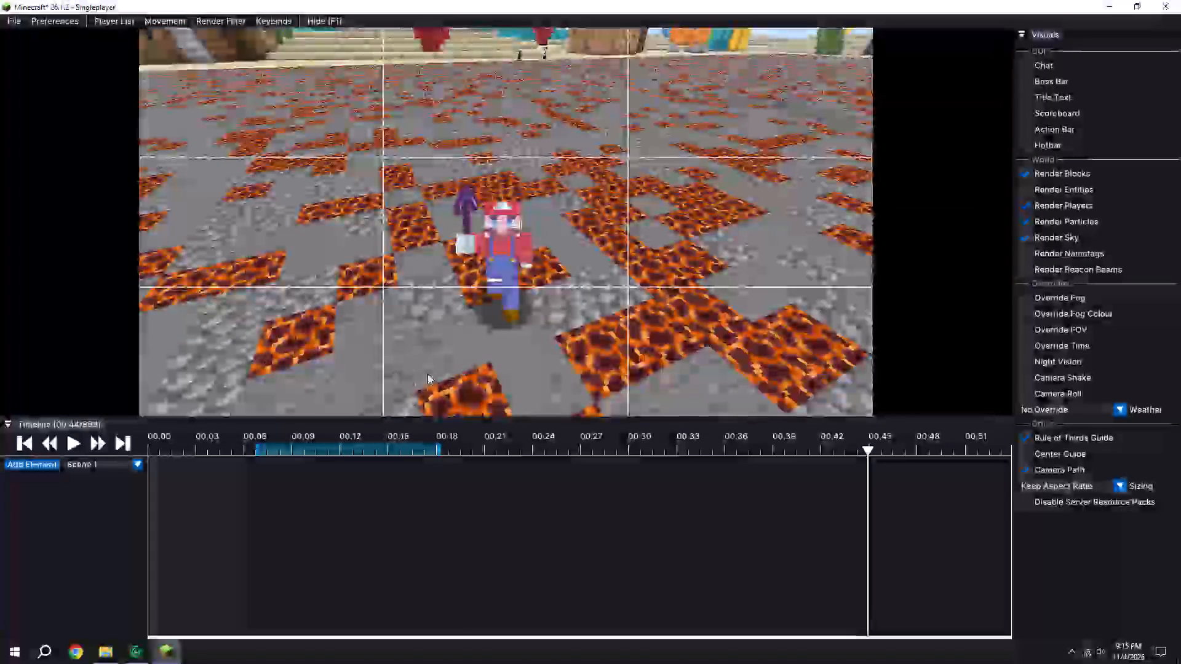
Mark a new export range from tick 834 at about 00:41 through the end of the visible timeline.
key(i)
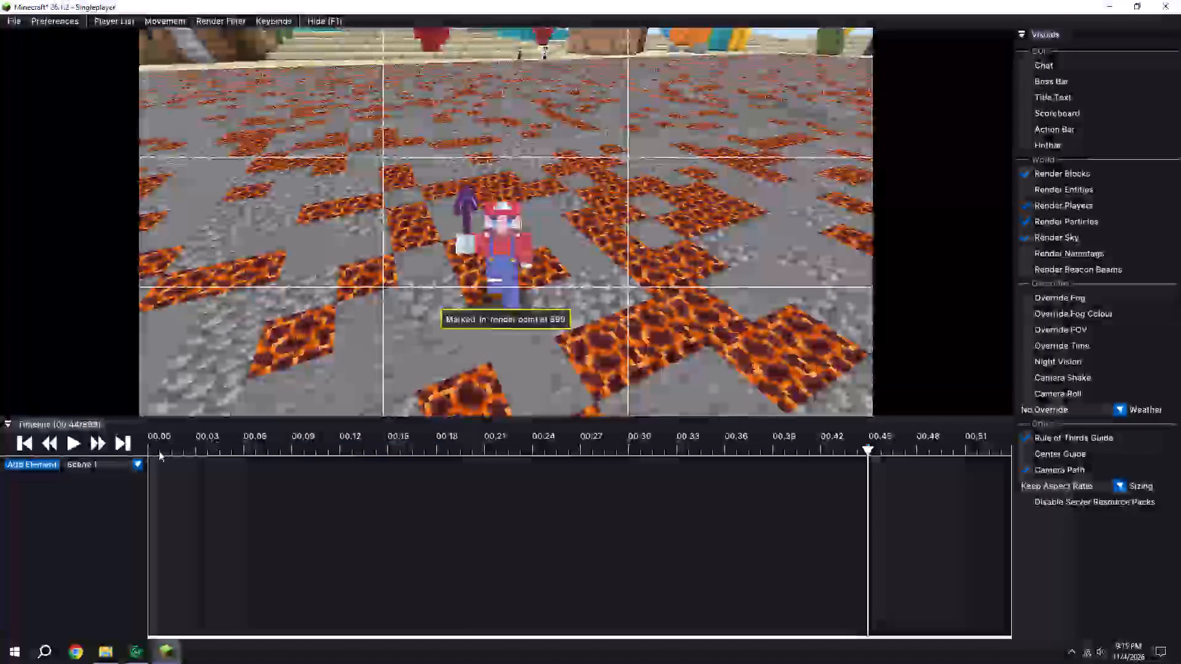
click(72, 446)
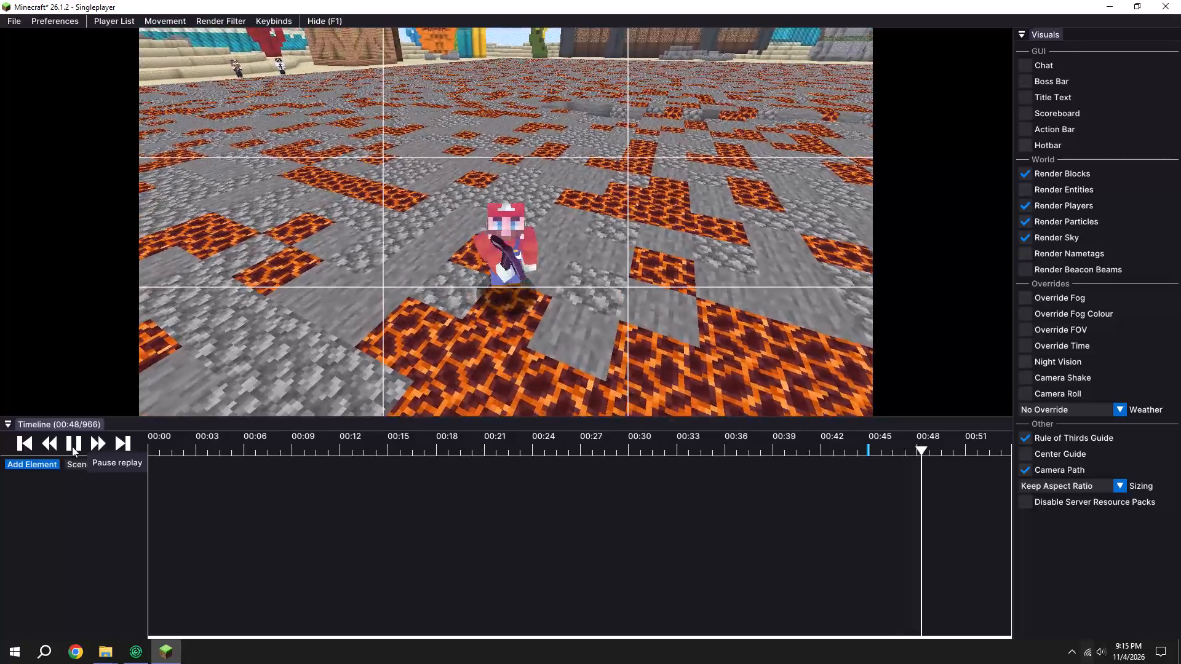
drag(869, 452, 896, 451)
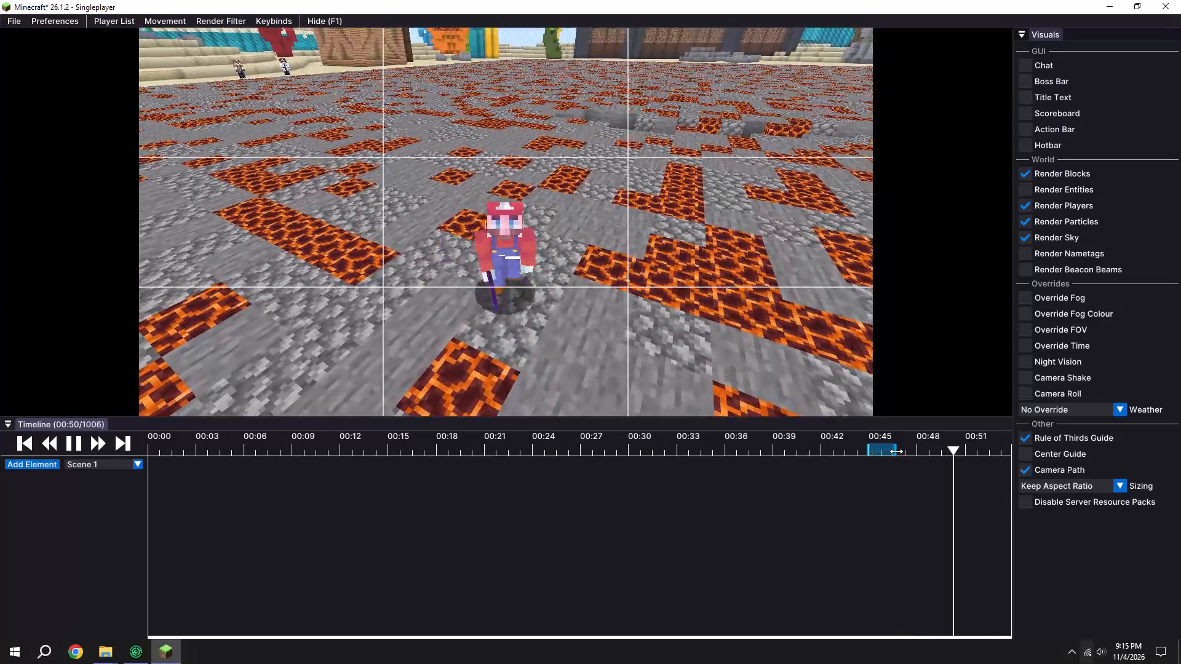
drag(896, 451, 1066, 458)
drag(869, 448, 830, 451)
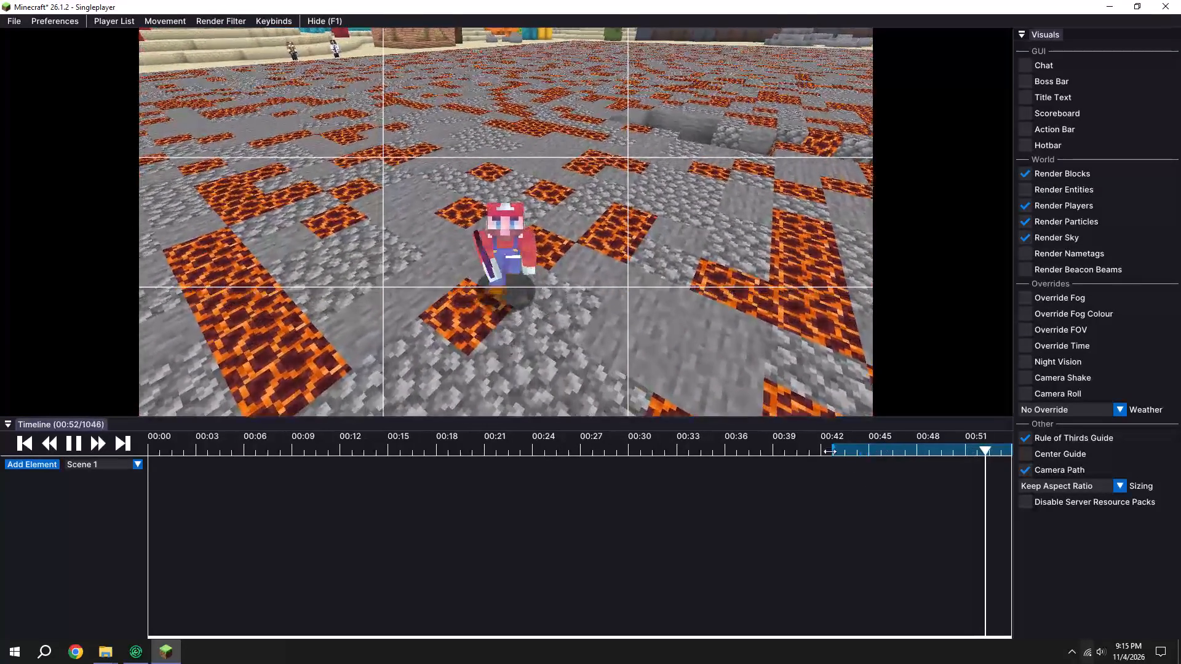
drag(830, 451, 814, 452)
shift+drag(829, 450, 816, 446)
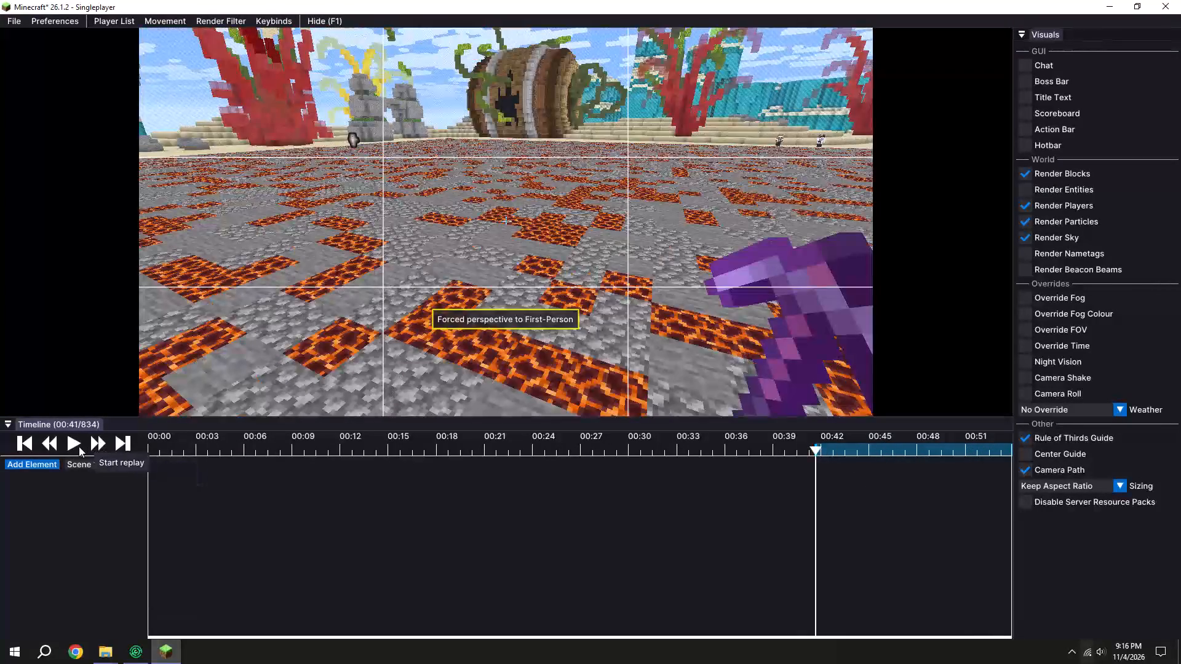
Play the replay from about 00:41 and switch to the third-person view of the player from the front.
click(79, 446)
key(F5)
key(F5)
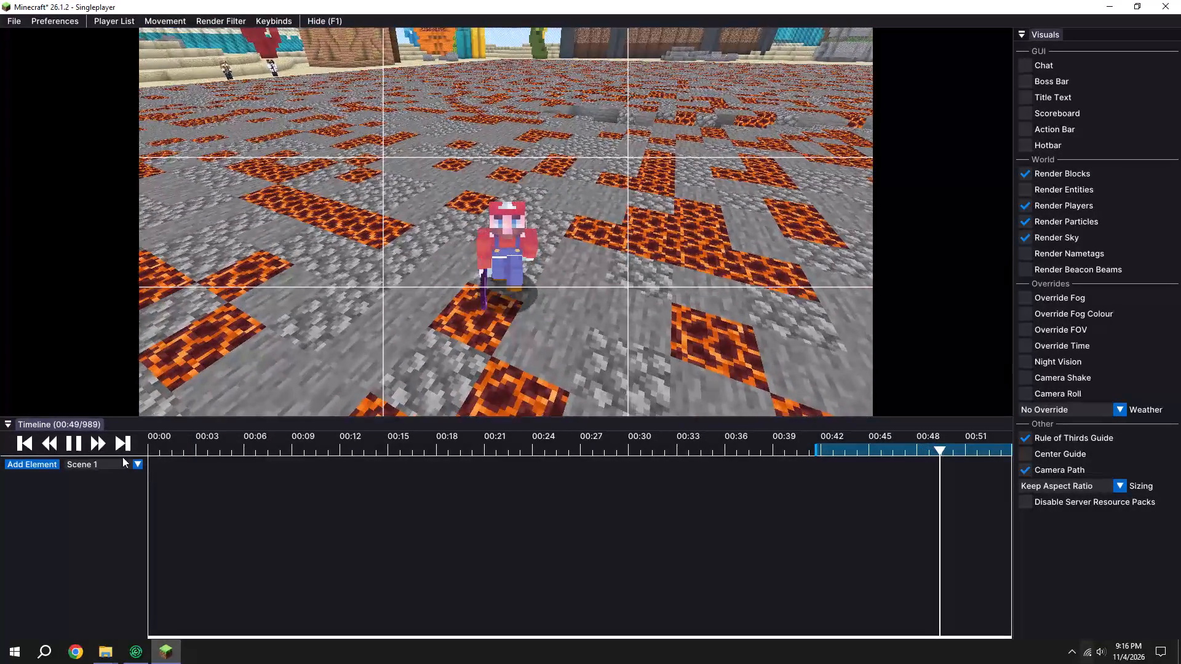
Export the marked range through tick 1079 as an H264 MP4 named "magam poc pri" in the New Video > paid one folder.
click(17, 23)
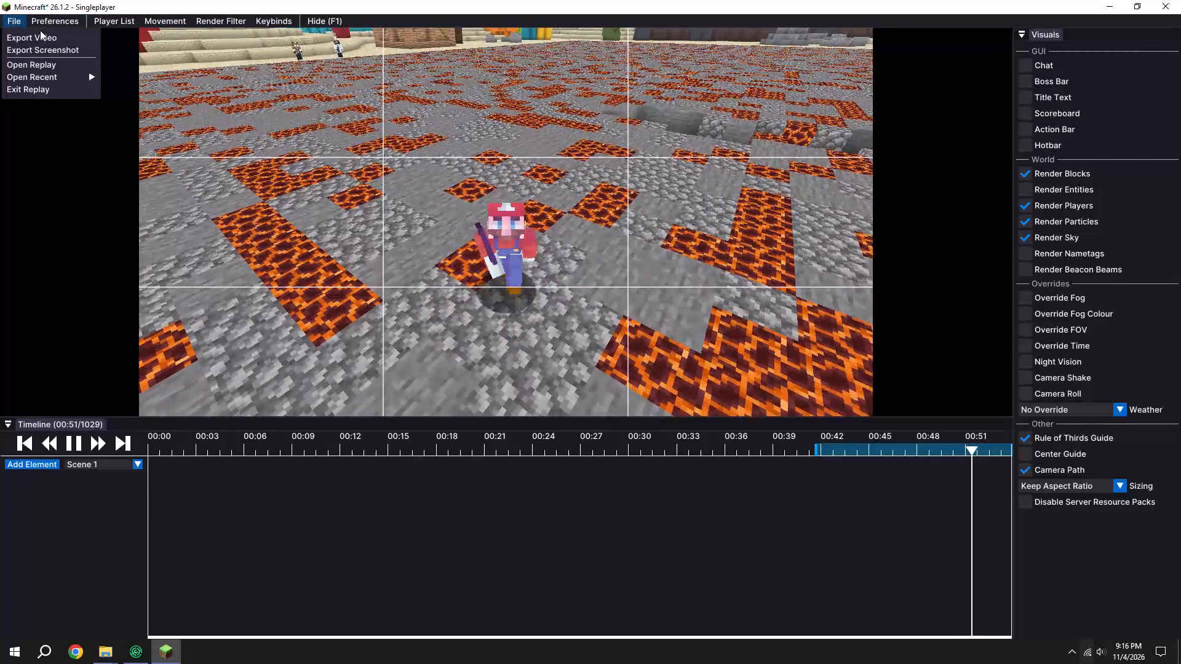
click(39, 31)
click(43, 46)
click(552, 436)
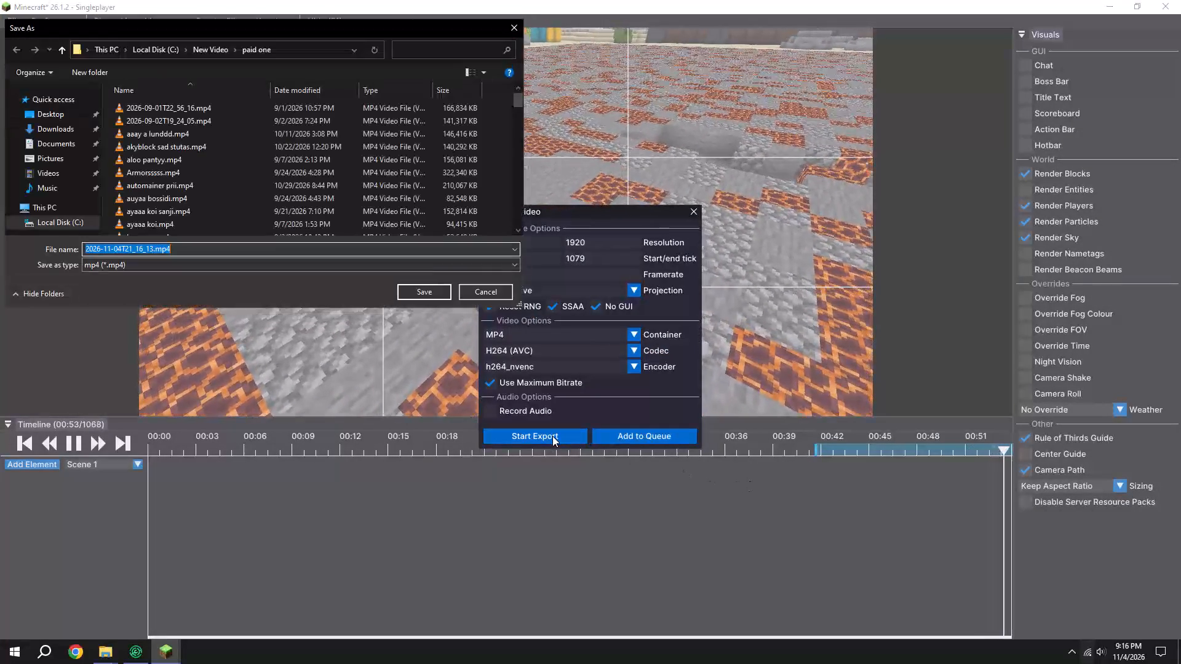
key(BackSpace)
text(mam)
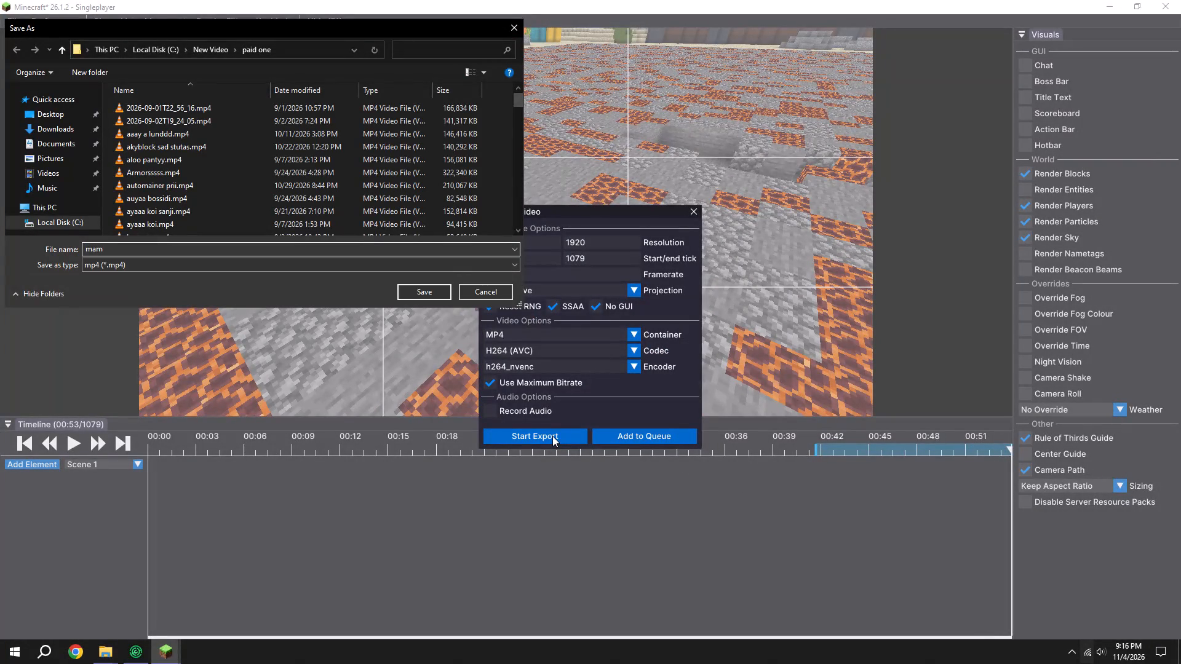
key(BackSpace)
text(gam poc pri)
click(414, 290)
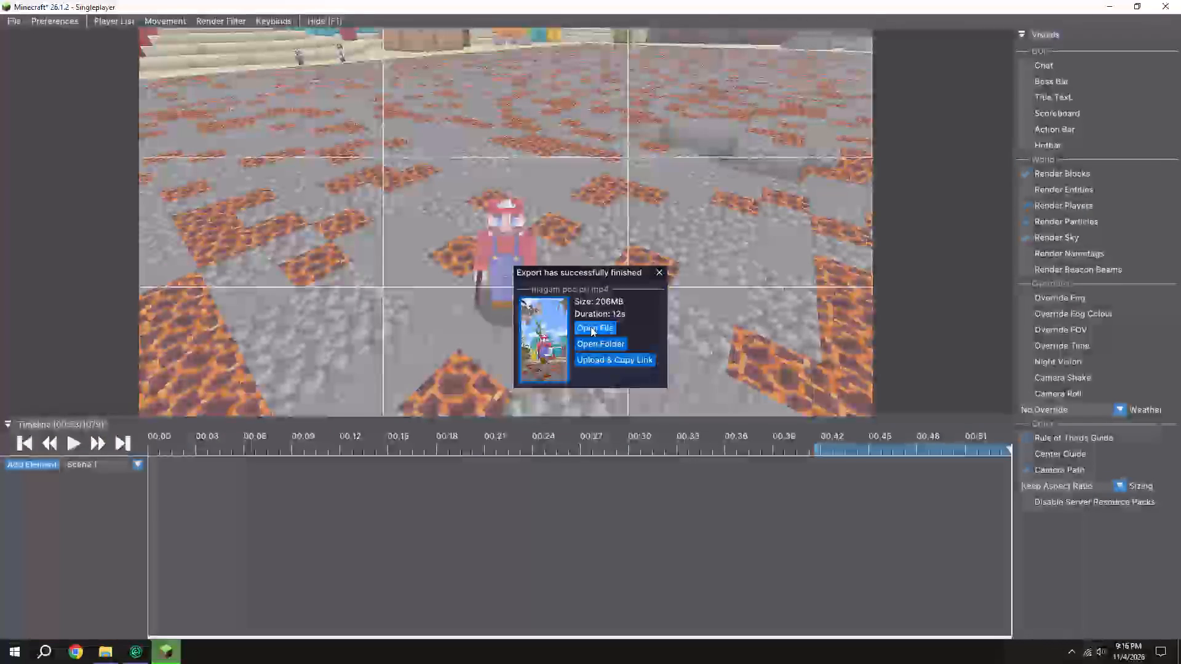
click(665, 269)
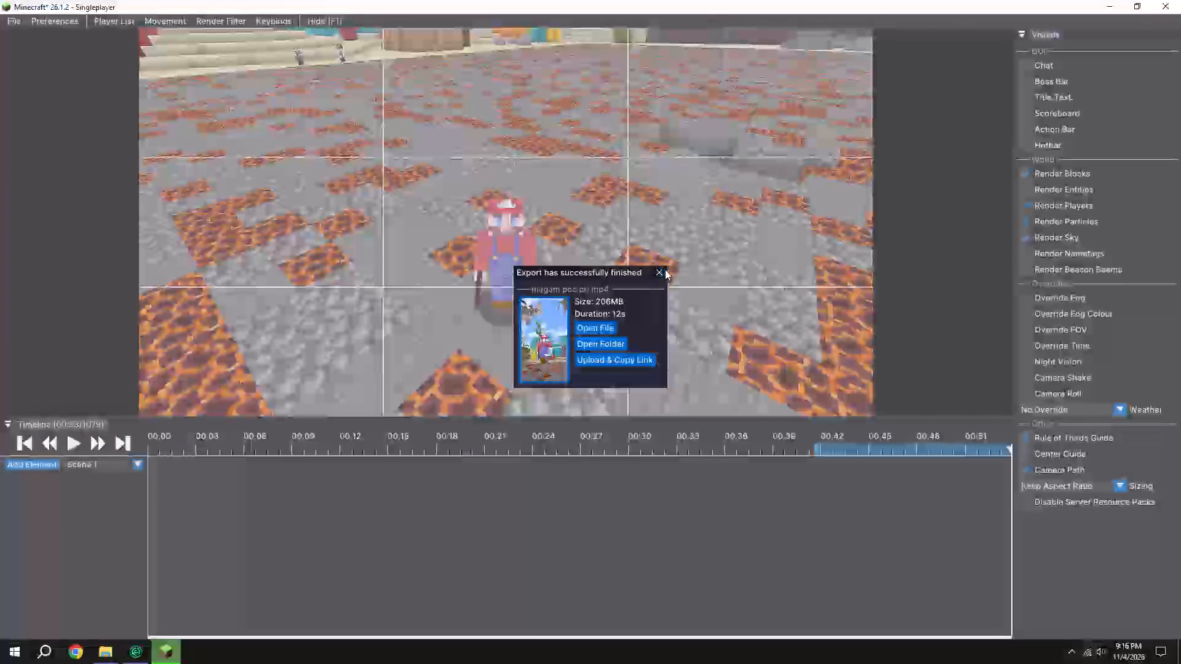
double_click(664, 269)
drag(662, 272, 590, 326)
Quit the current replay to the title screen and open the 17-second mchub replay 2026-11-04T21:10:13.
key(Escape)
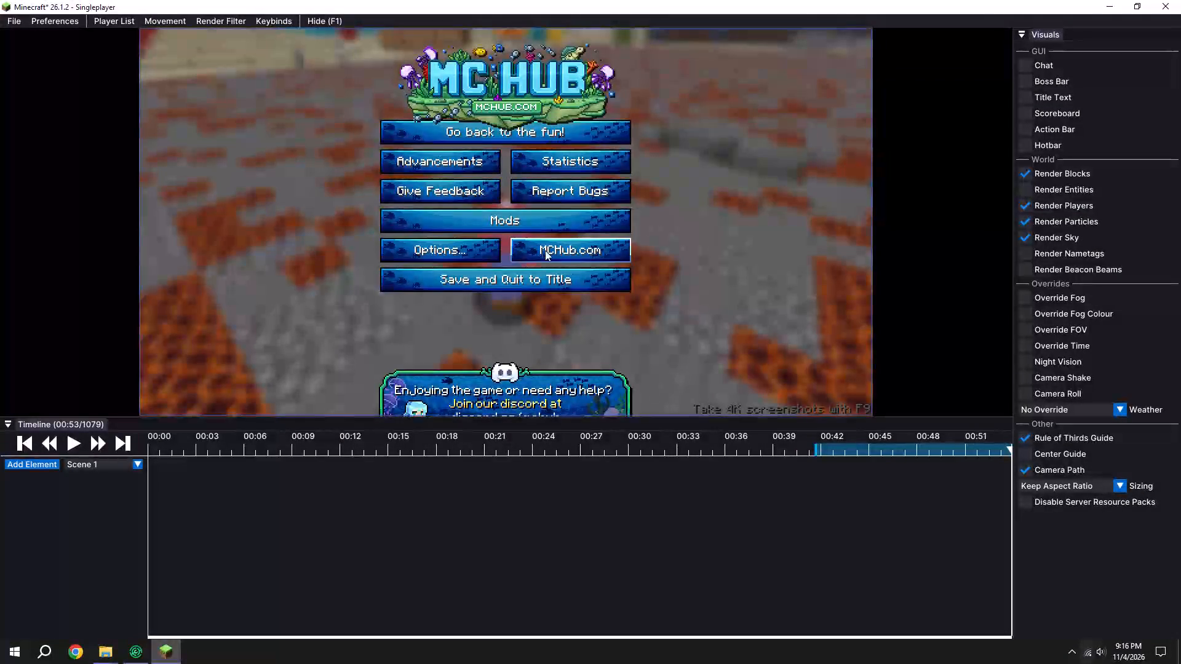
click(522, 274)
click(738, 303)
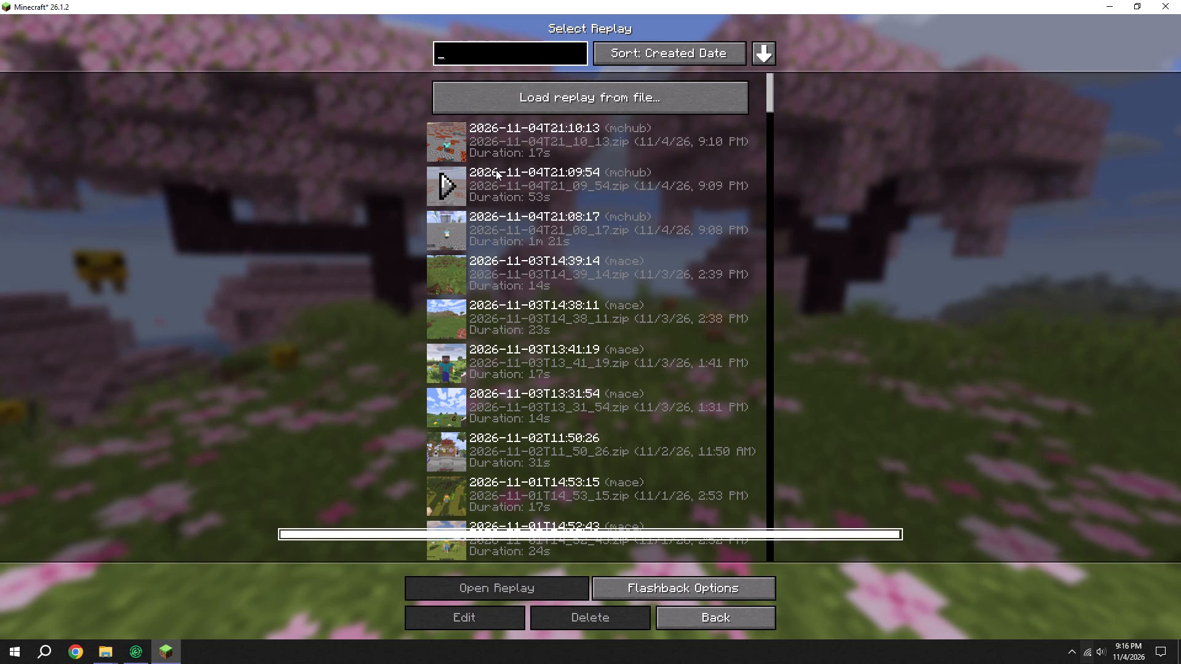
click(450, 146)
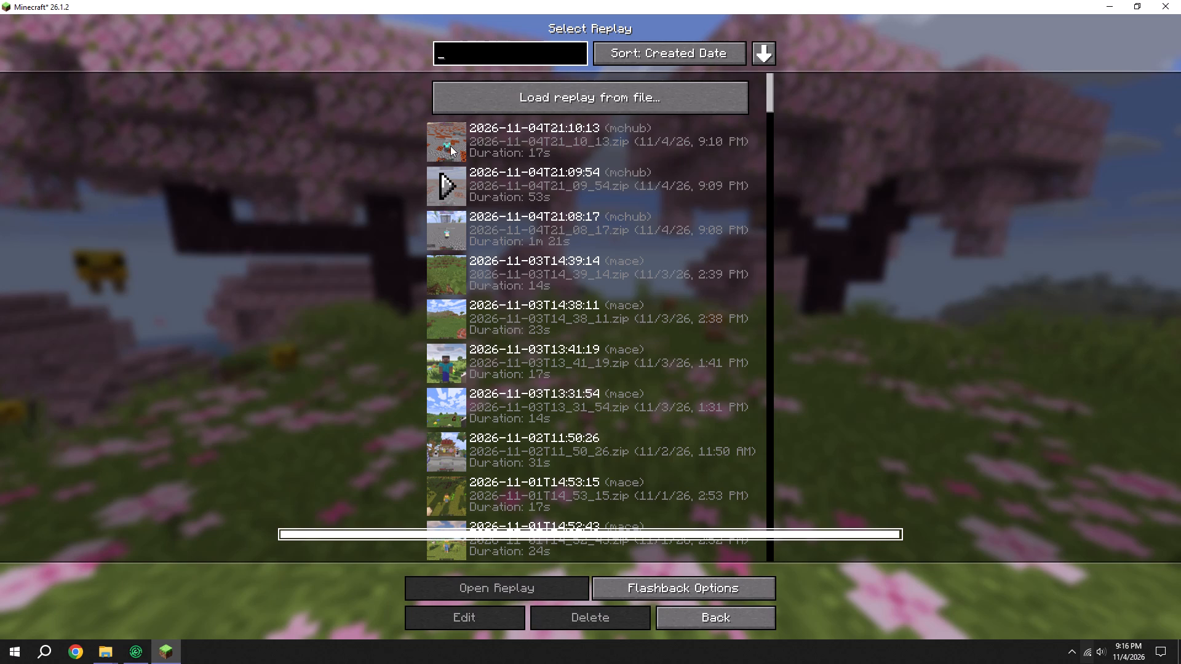
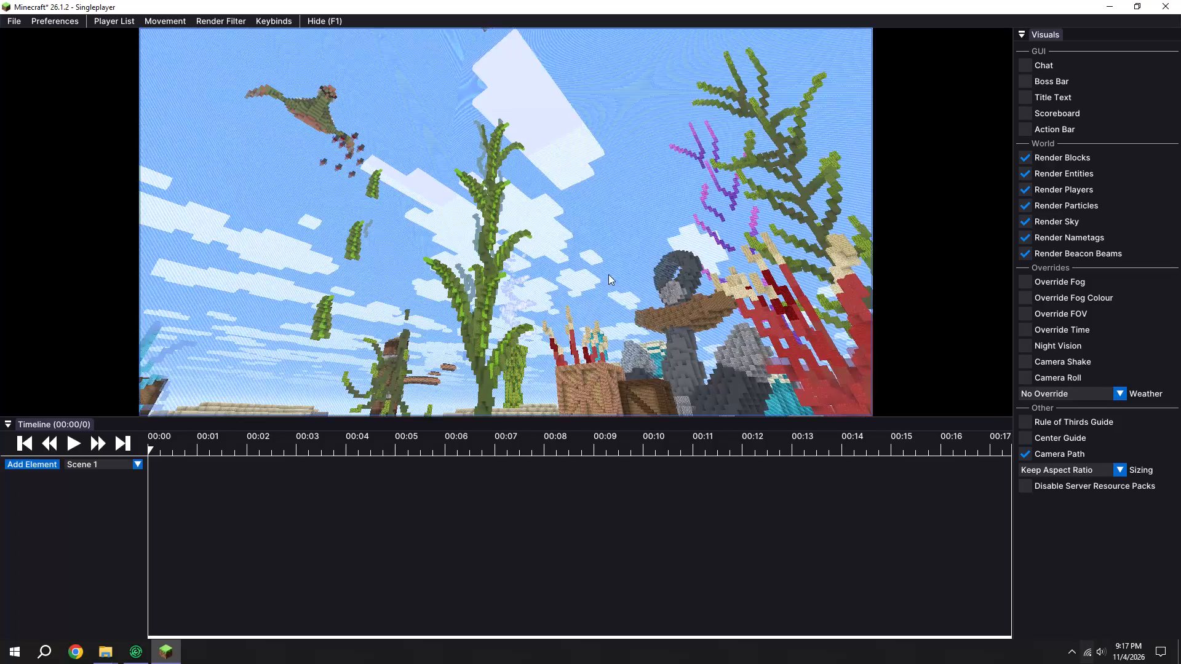
Spectate the player in the magma mine from the front in third person and hide the hotbar.
key(s)
drag(608, 275, 591, 326)
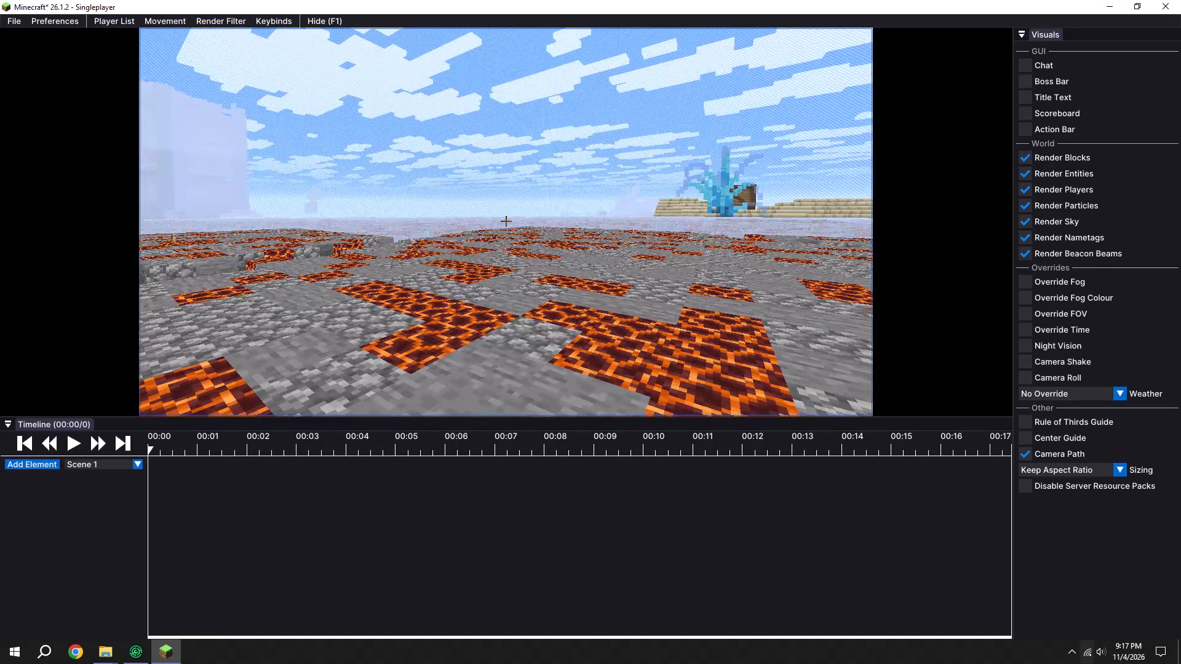
drag(591, 326, 590, 326)
key(s)
key(space)
key(w)
right_click(494, 210)
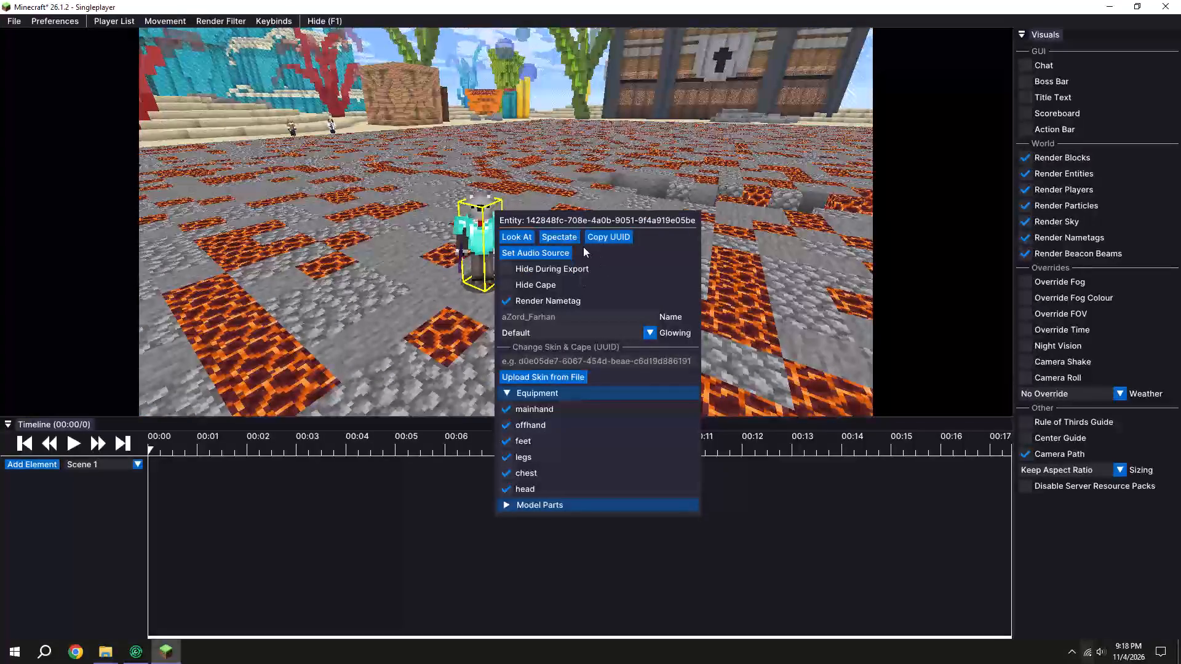
click(565, 237)
key(space)
key(F5)
key(F5)
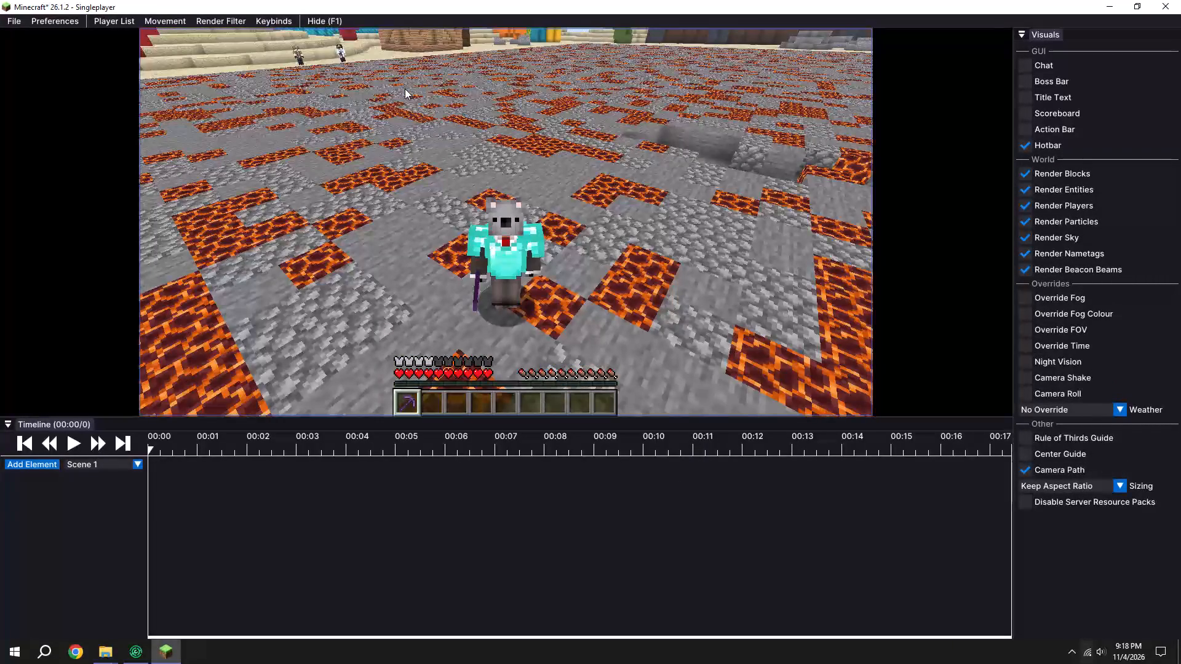
click(1025, 148)
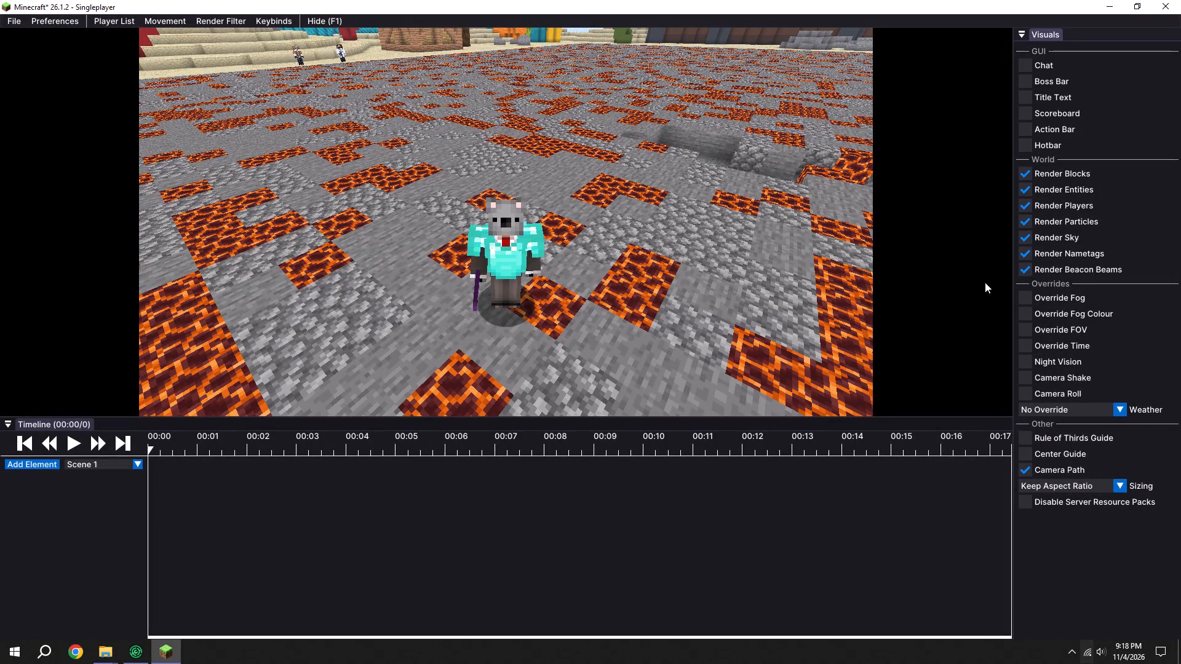
Hide the player's chest equipment and apply the custom skin from the copied UUID.
drag(659, 229, 590, 326)
key(s)
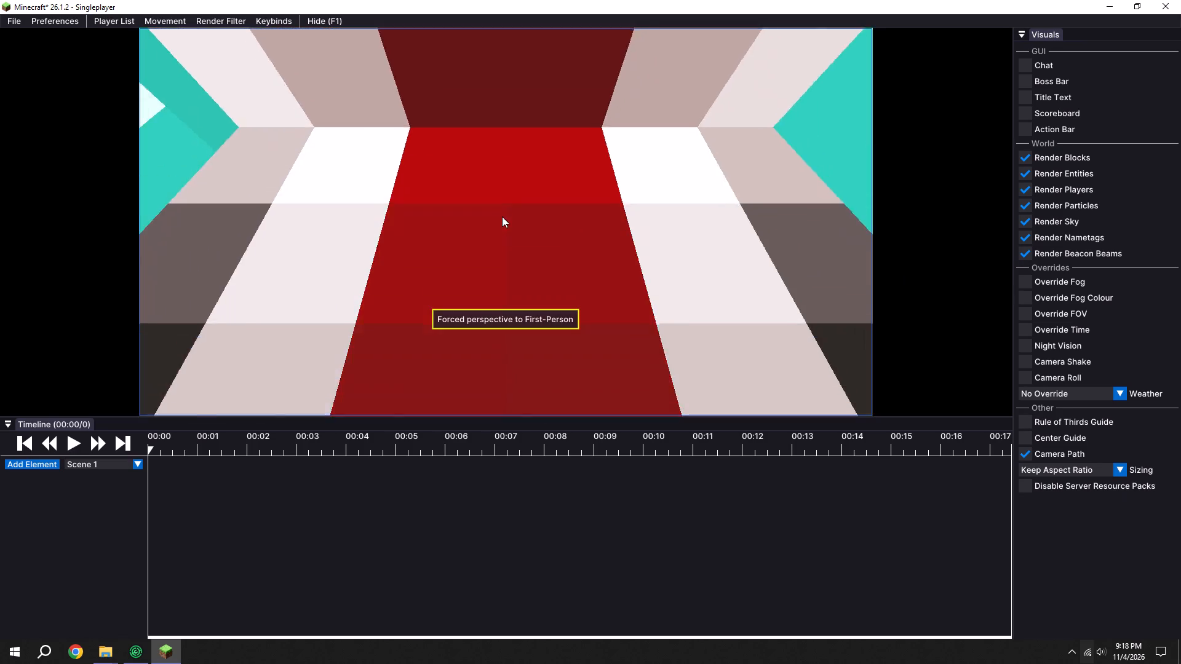
right_drag(511, 339, 510, 370)
click(530, 588)
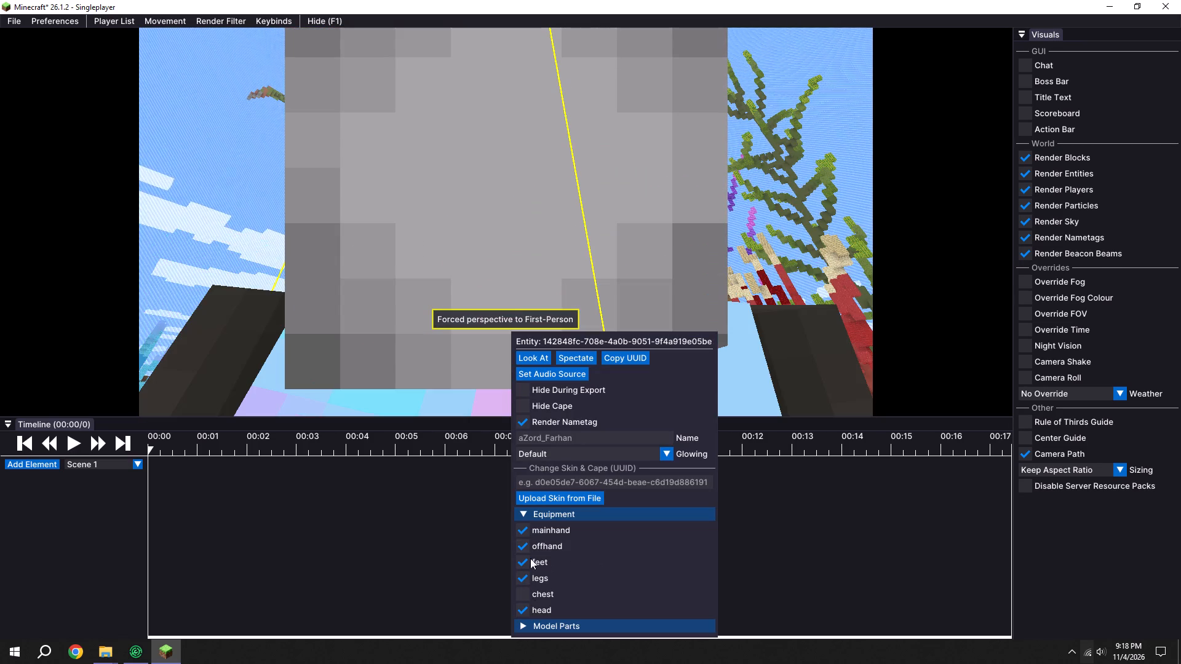
click(549, 468)
click(541, 479)
key(ctrl+v)
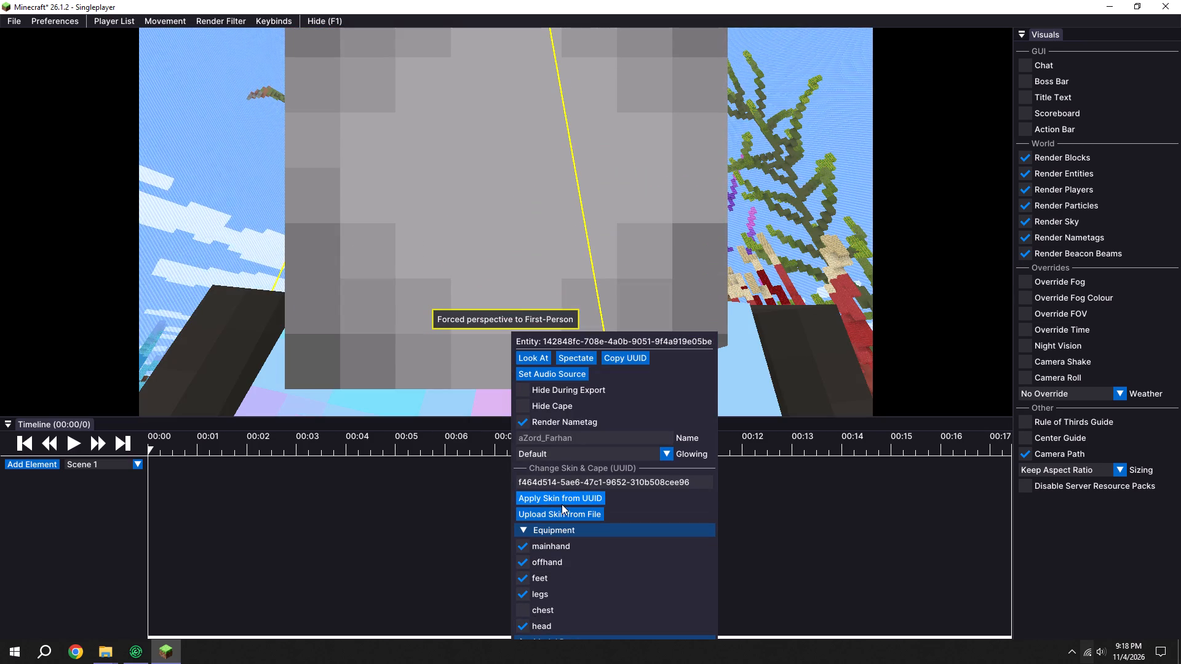
click(563, 501)
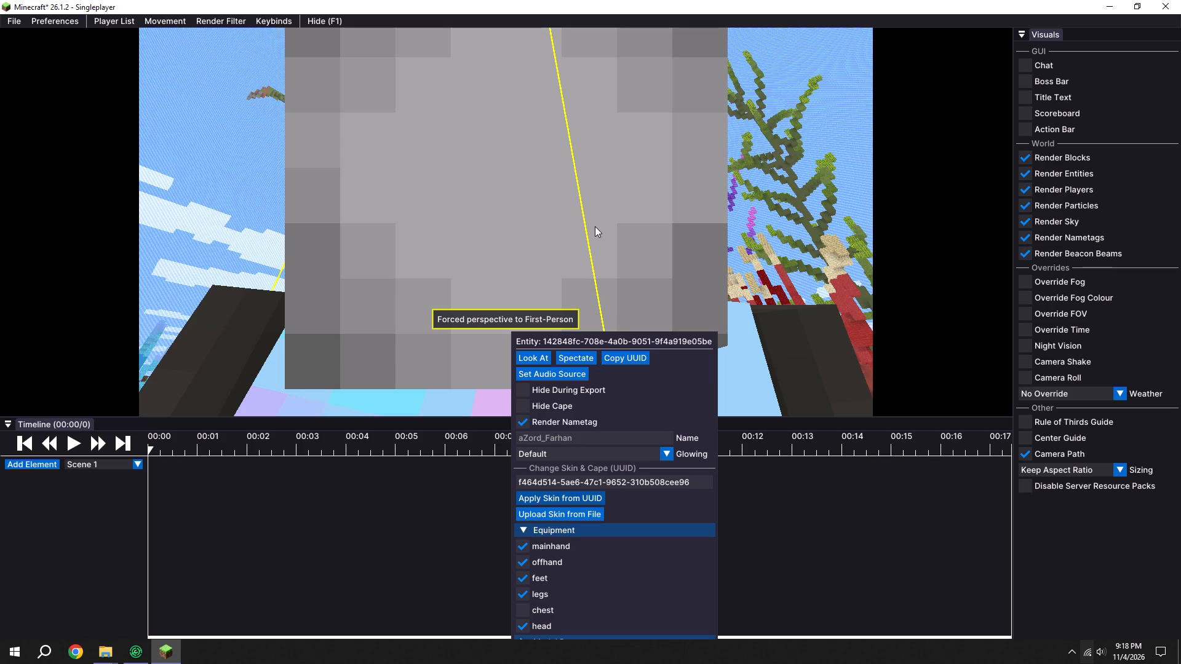
click(391, 243)
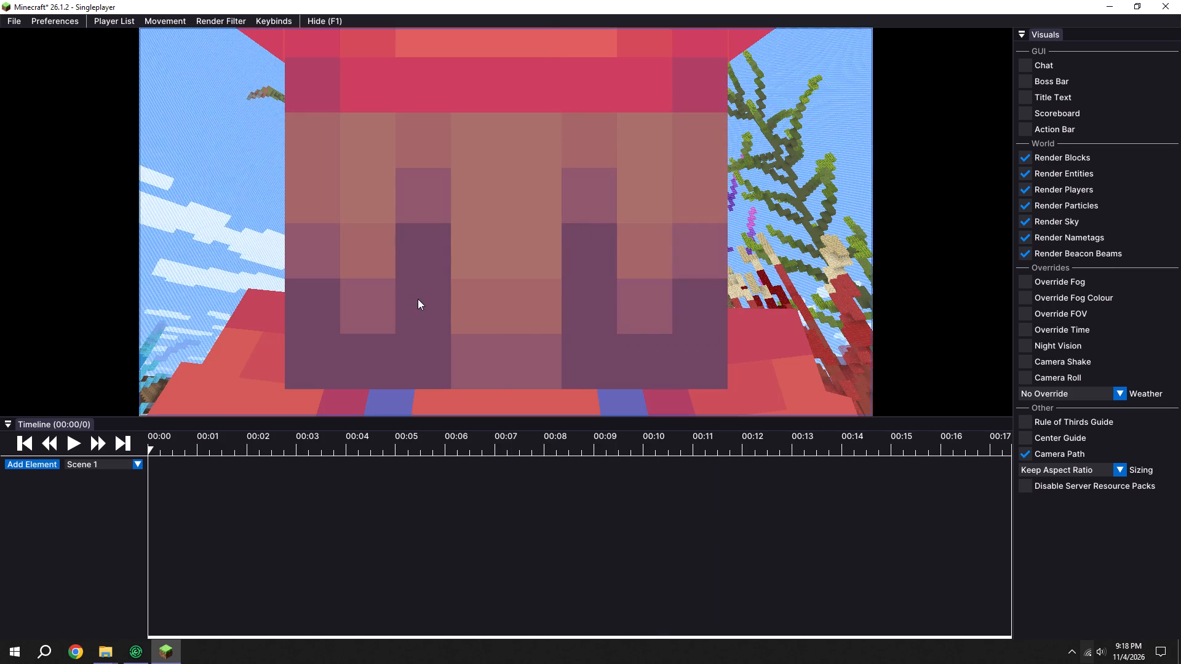
Spectate the reskinned player again and switch to the third-person view from the front.
right_click(418, 299)
click(482, 319)
key(F5)
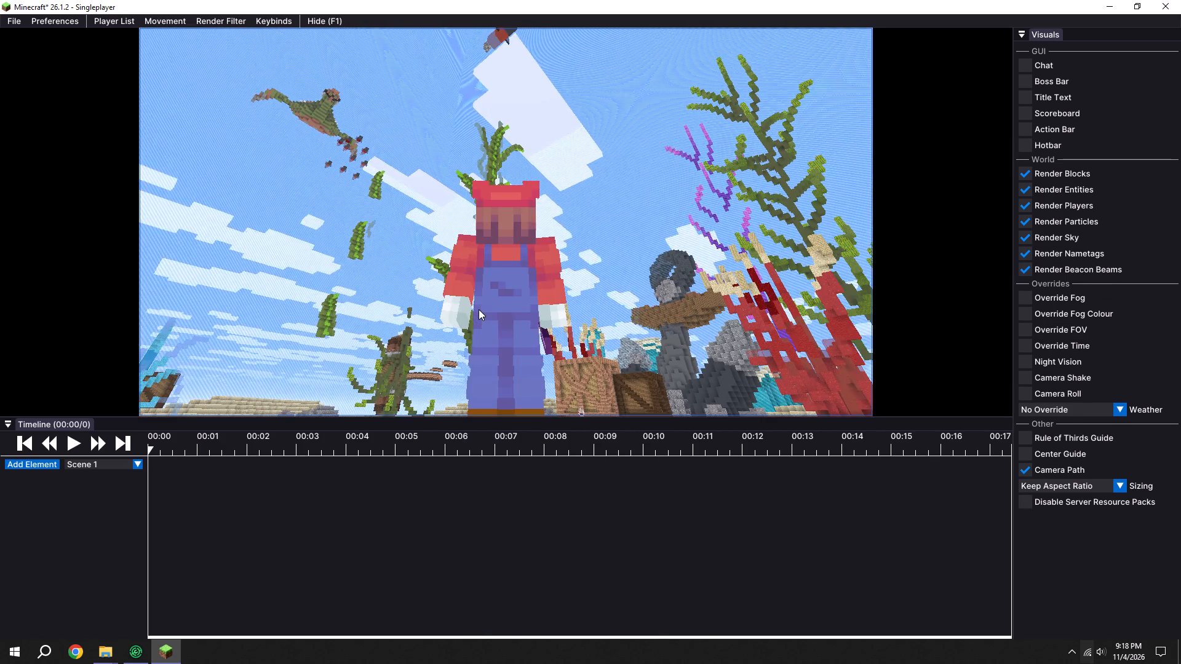
key(F5)
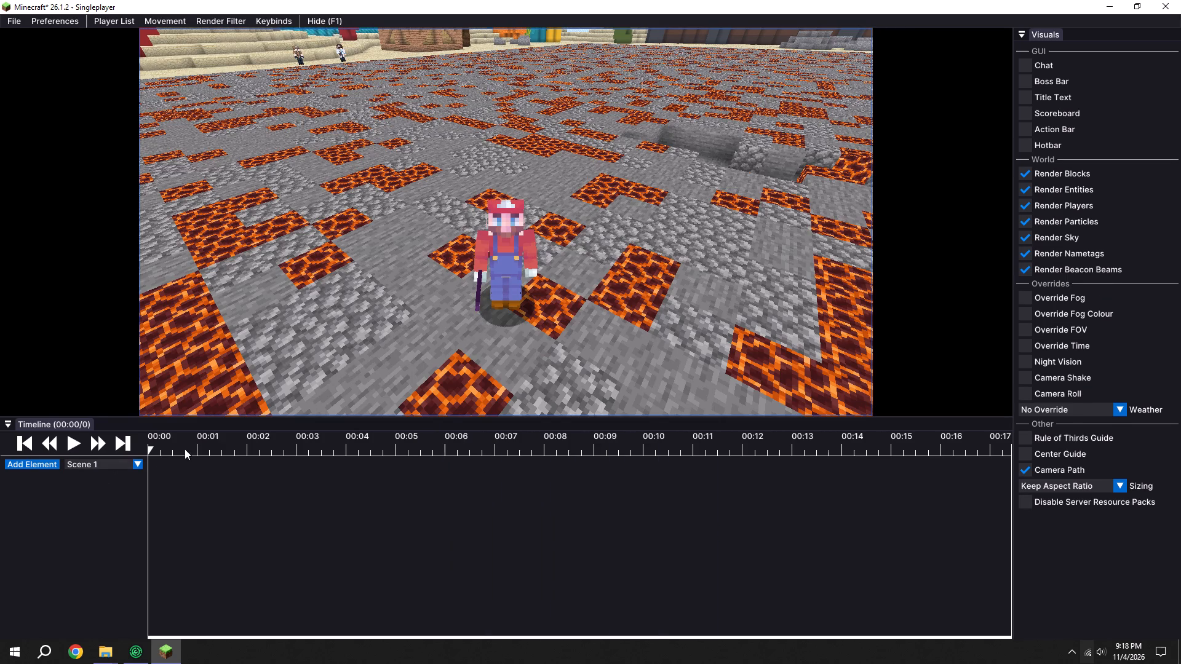
Mark the start of the export range at tick 73, about 00:03 on the timeline.
drag(194, 448, 329, 446)
key(i)
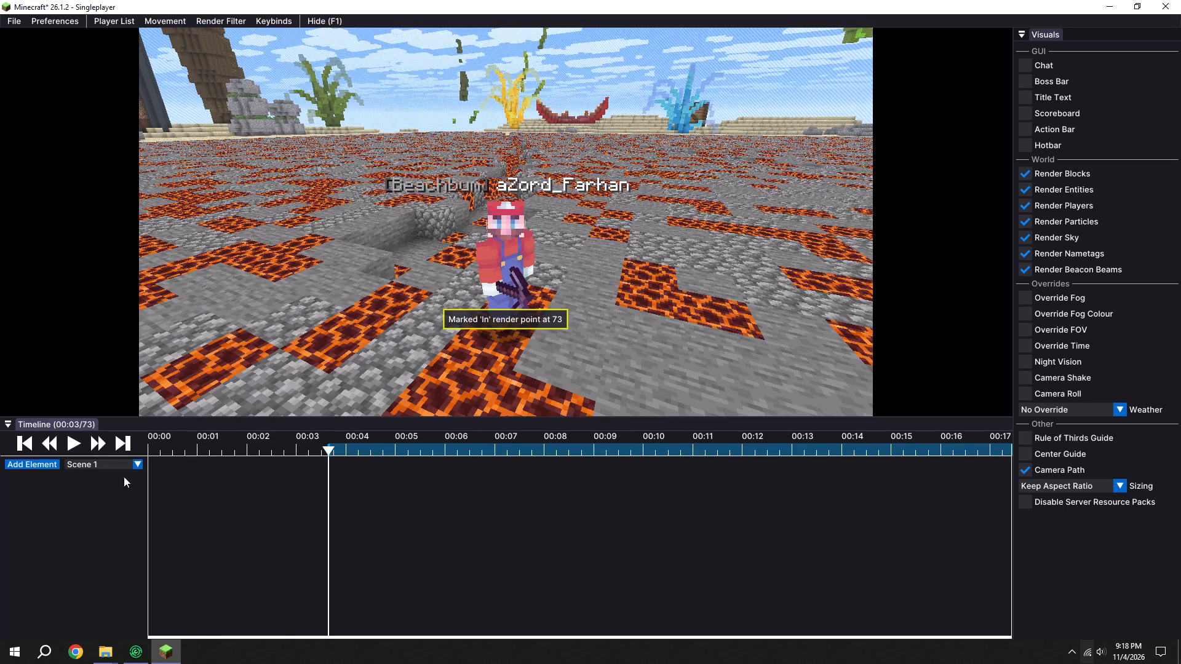
Play the replay, hide entities, show the rule of thirds guide and disable server resource packs.
click(74, 444)
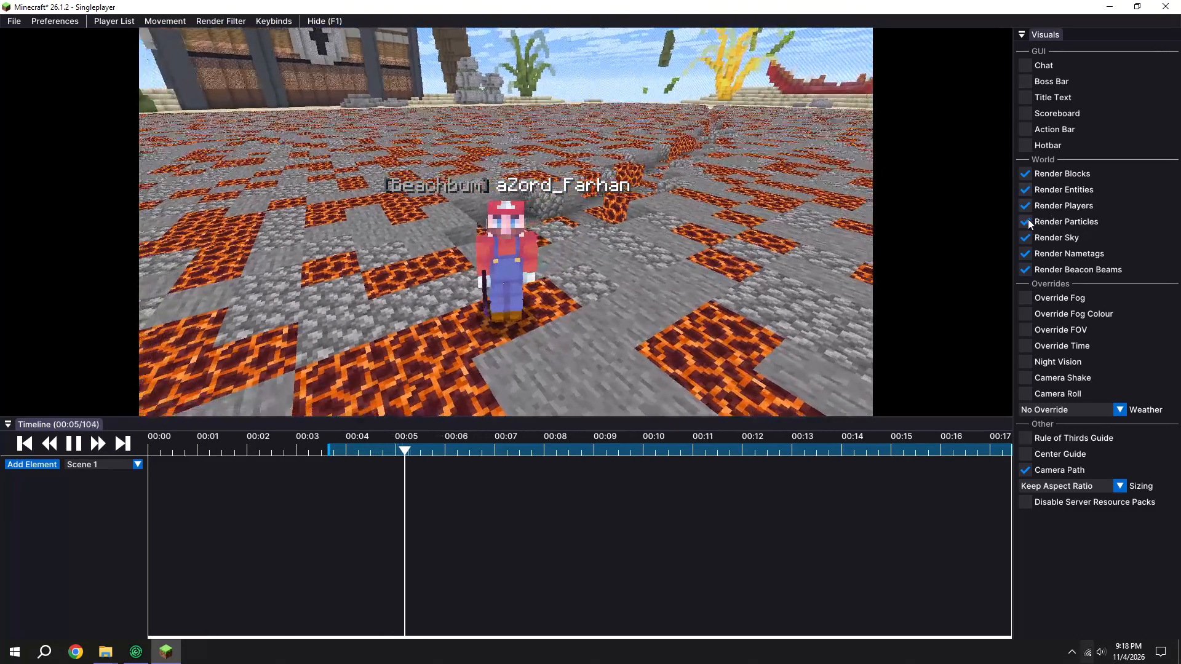
click(1030, 195)
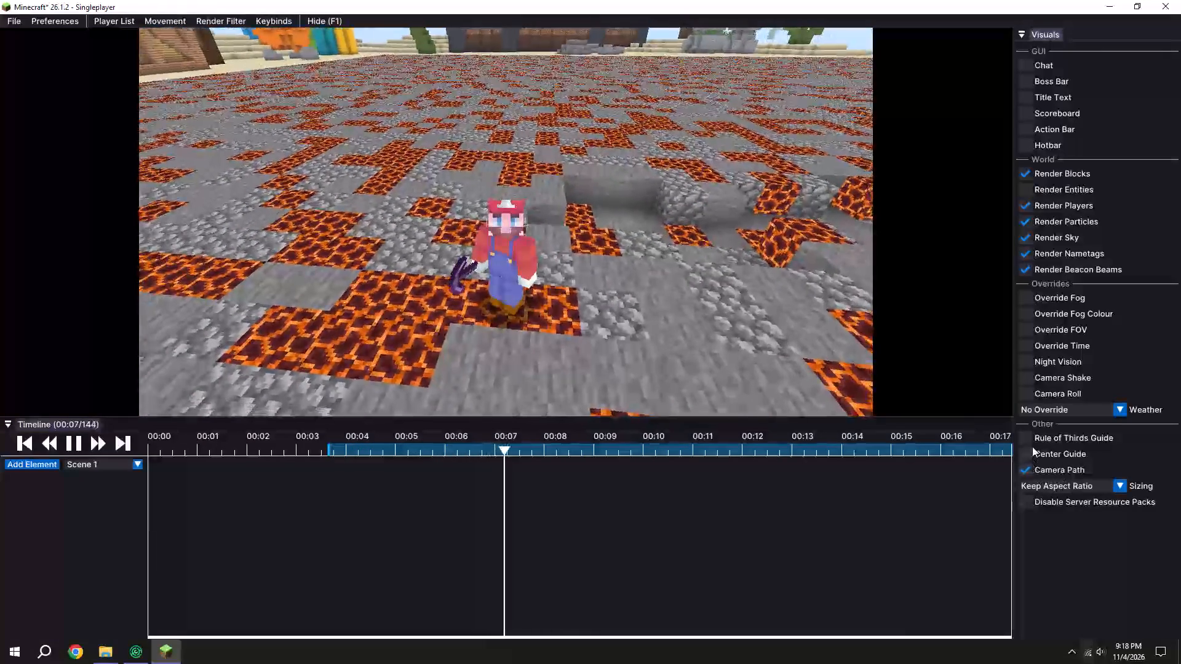
click(1033, 443)
click(1033, 508)
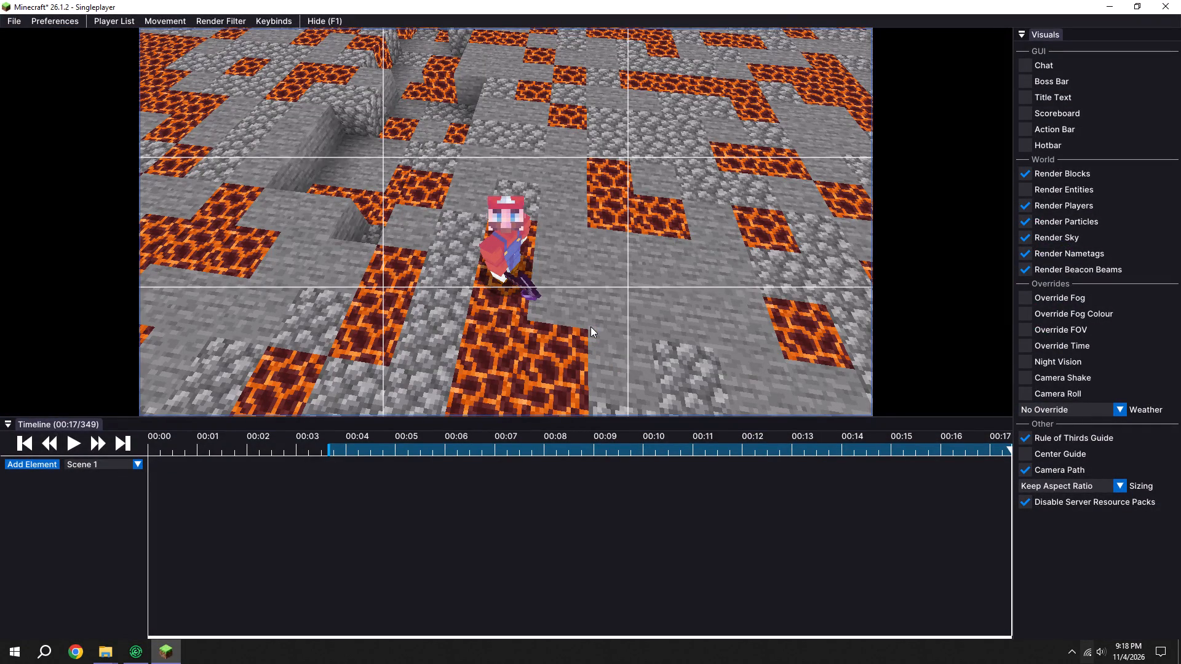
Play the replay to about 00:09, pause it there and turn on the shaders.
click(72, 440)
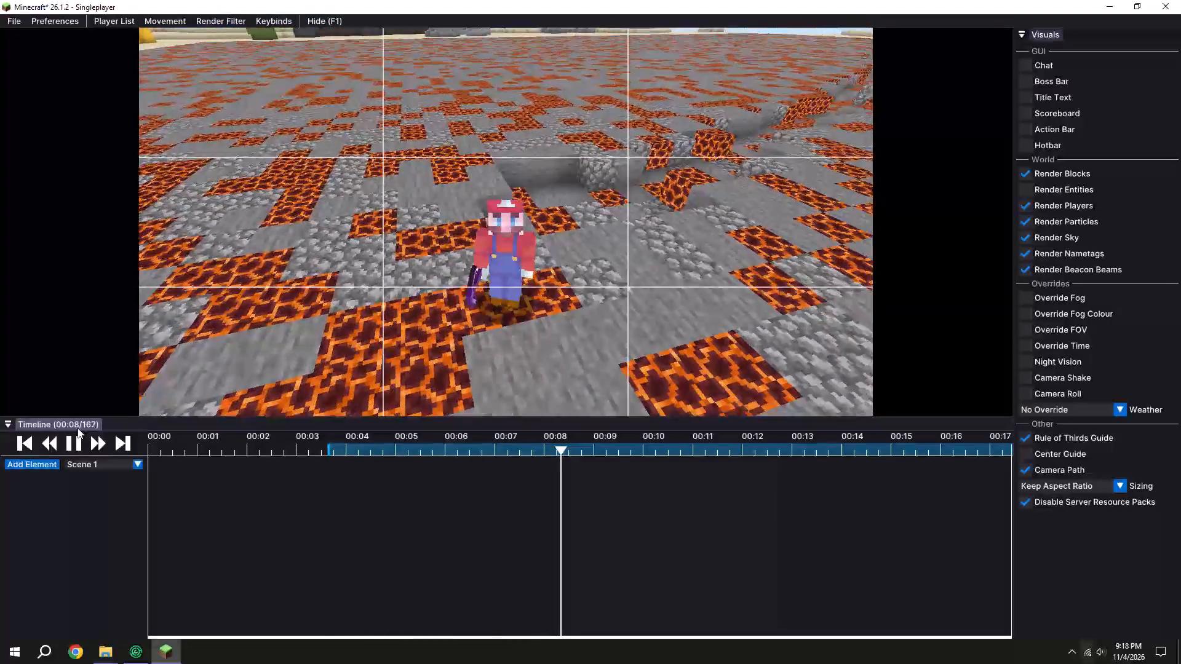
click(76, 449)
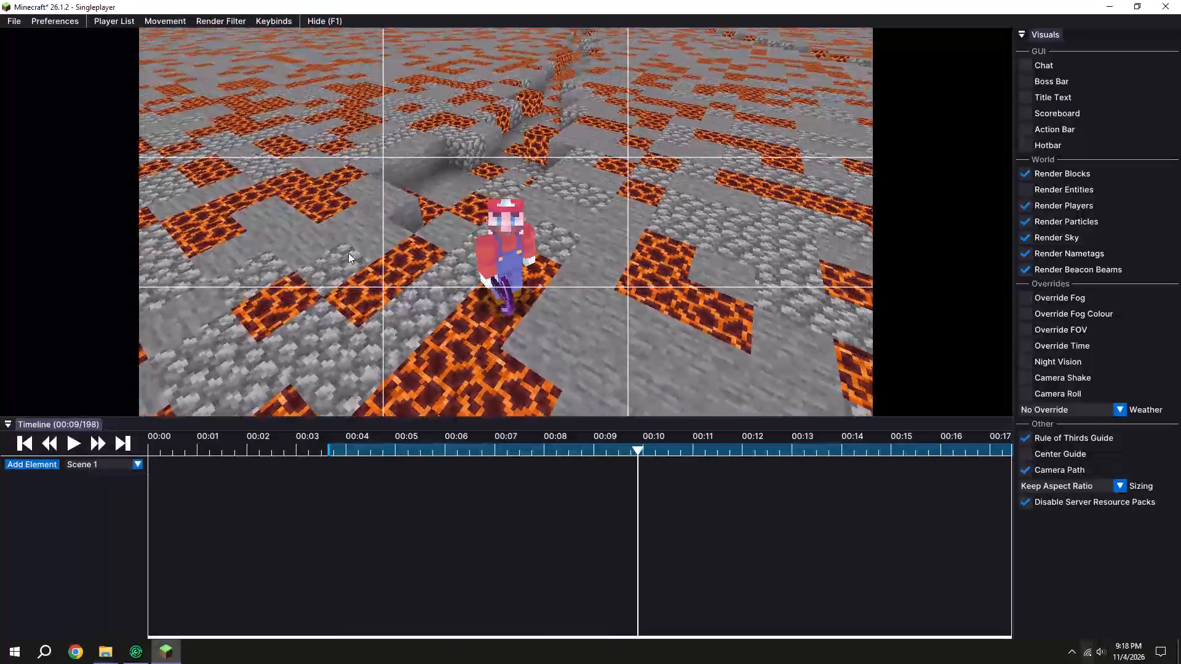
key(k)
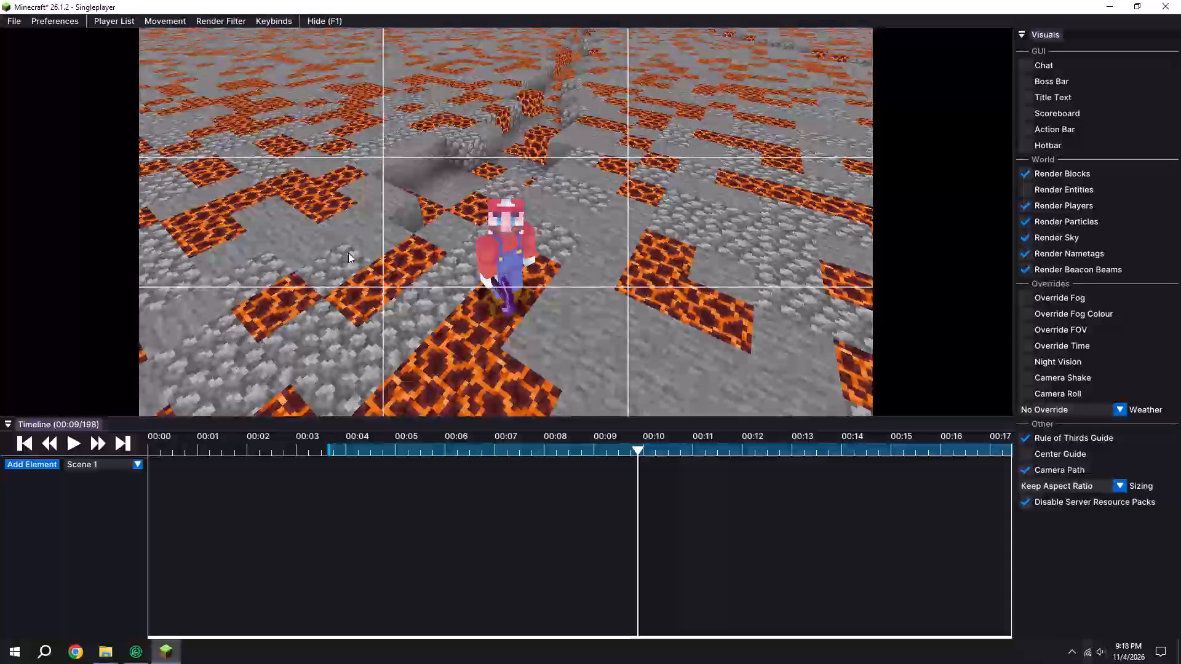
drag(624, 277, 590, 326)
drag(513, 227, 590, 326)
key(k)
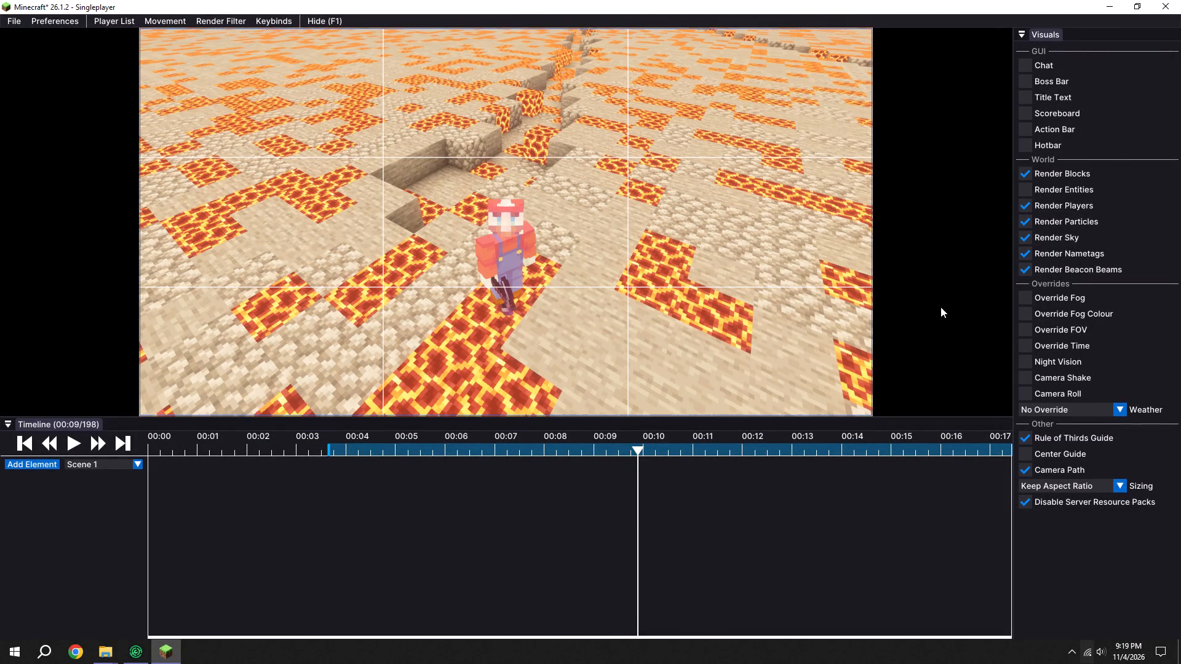
Override the world time with 15600 and turn the shaders off.
click(1034, 340)
drag(1051, 361, 1047, 358)
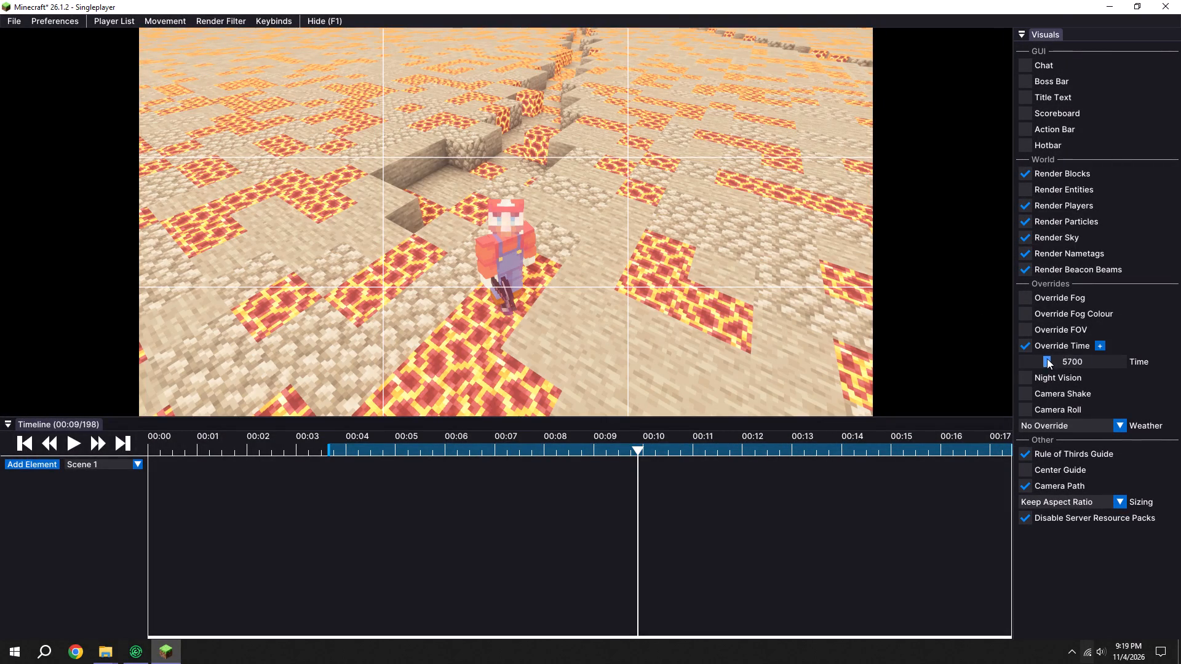
drag(1047, 358, 1079, 362)
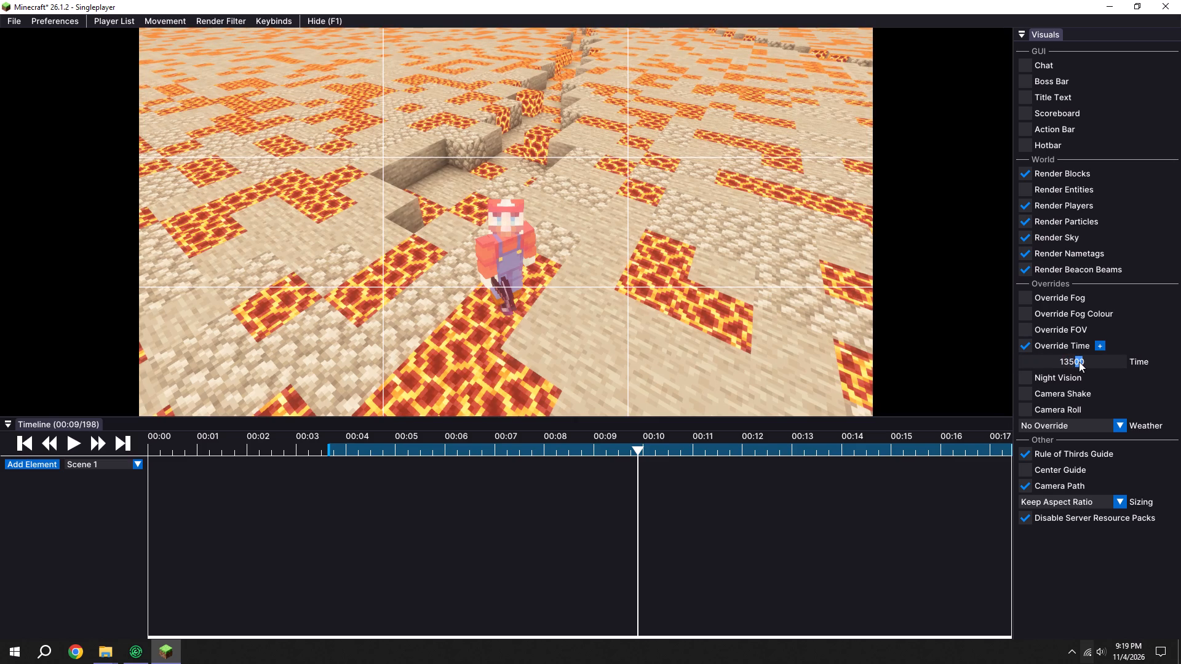
drag(1079, 362, 1088, 362)
drag(512, 274, 590, 326)
key(k)
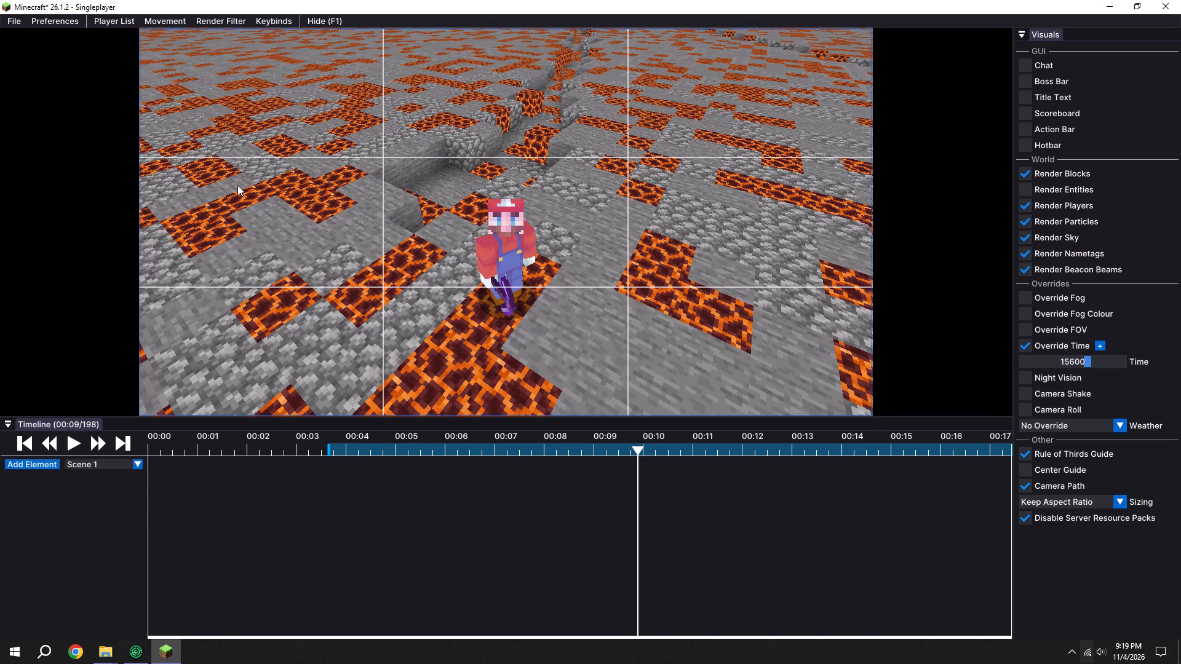
Mark the end of the export range at tick 278, about 00:13 on the timeline.
click(838, 459)
click(835, 449)
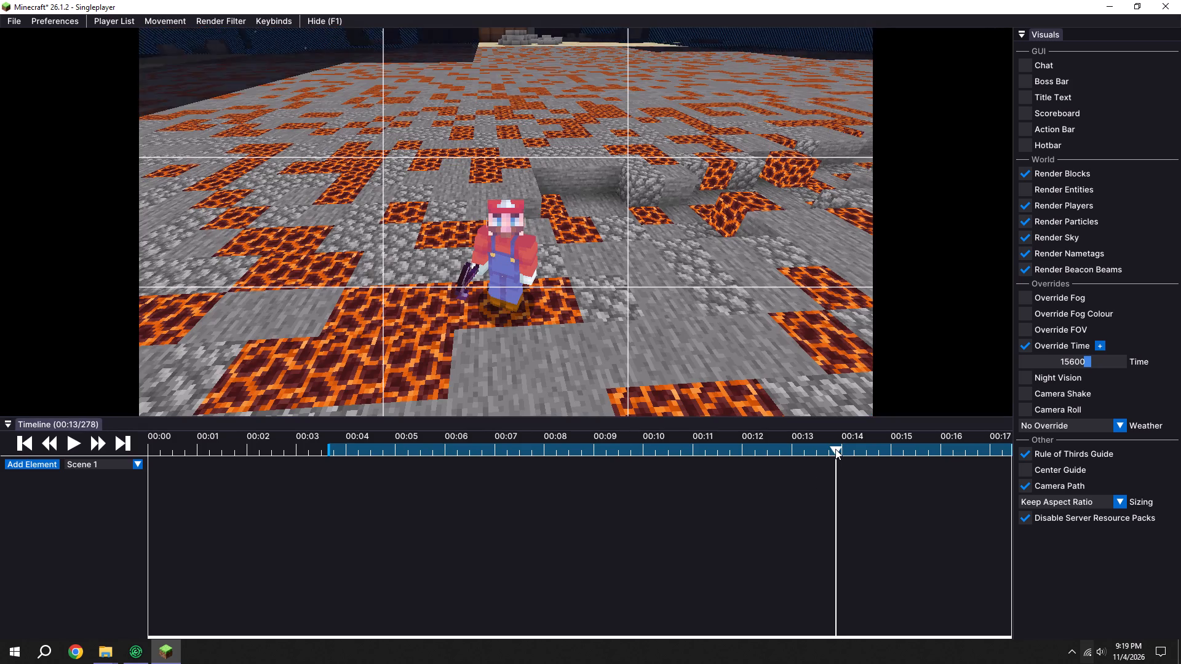
key(o)
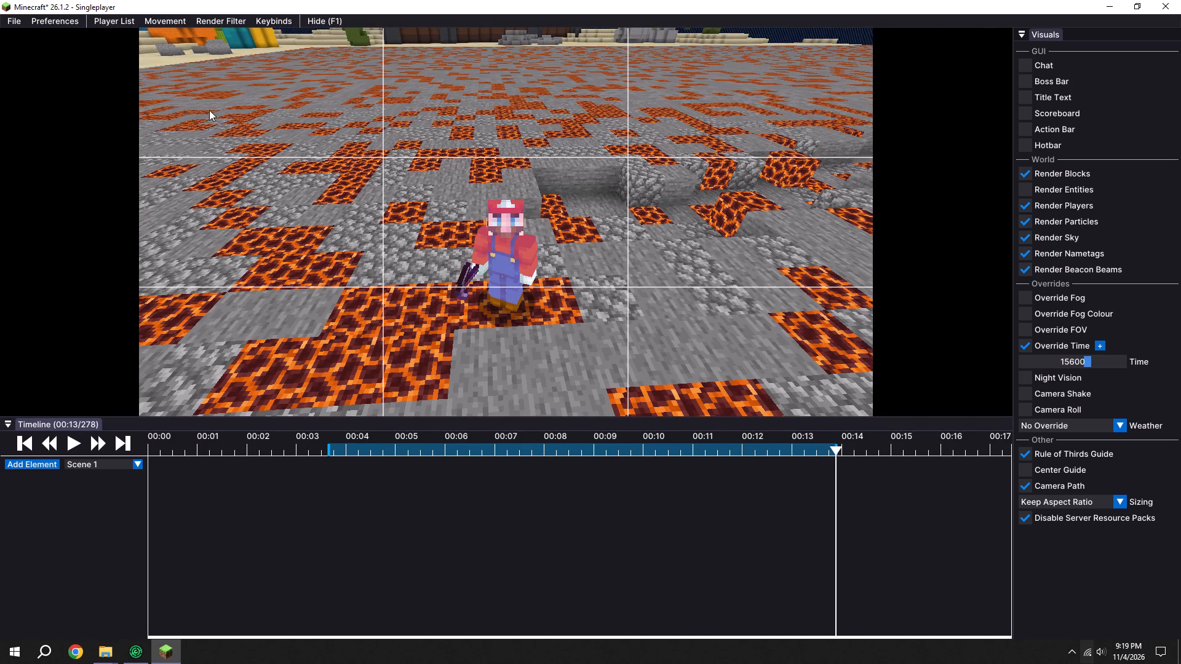
Export the marked range as an H264 MP4 named "mamagmaa povv 2 pri" in the New Video > paid one folder.
click(22, 25)
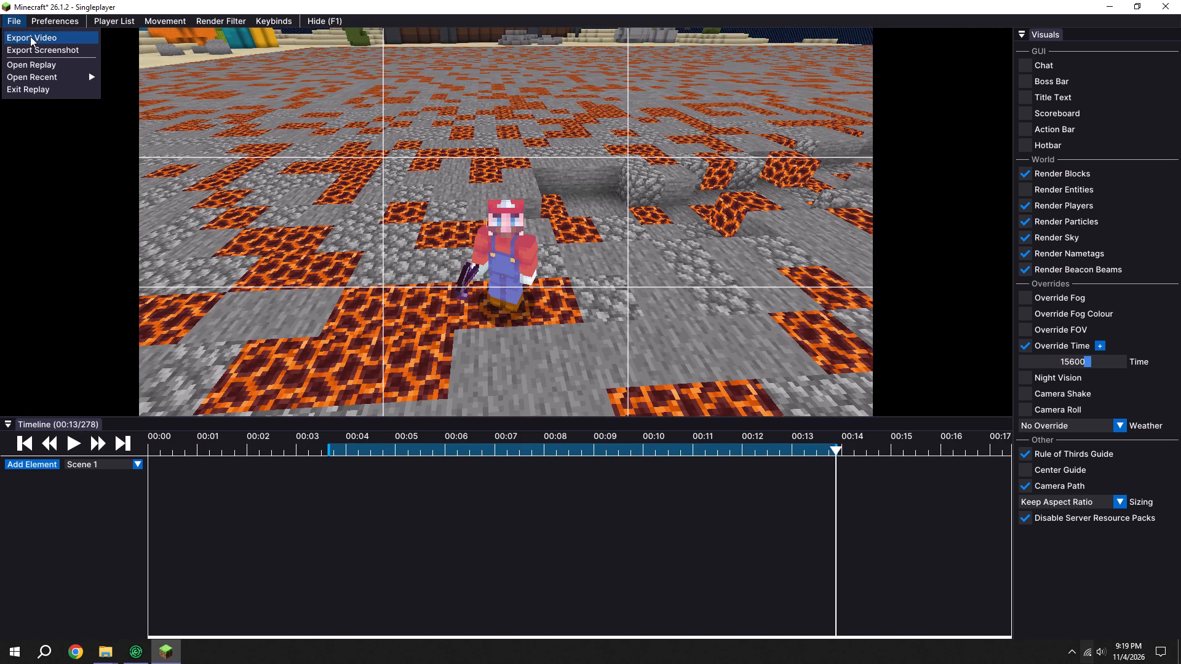
click(31, 39)
click(519, 432)
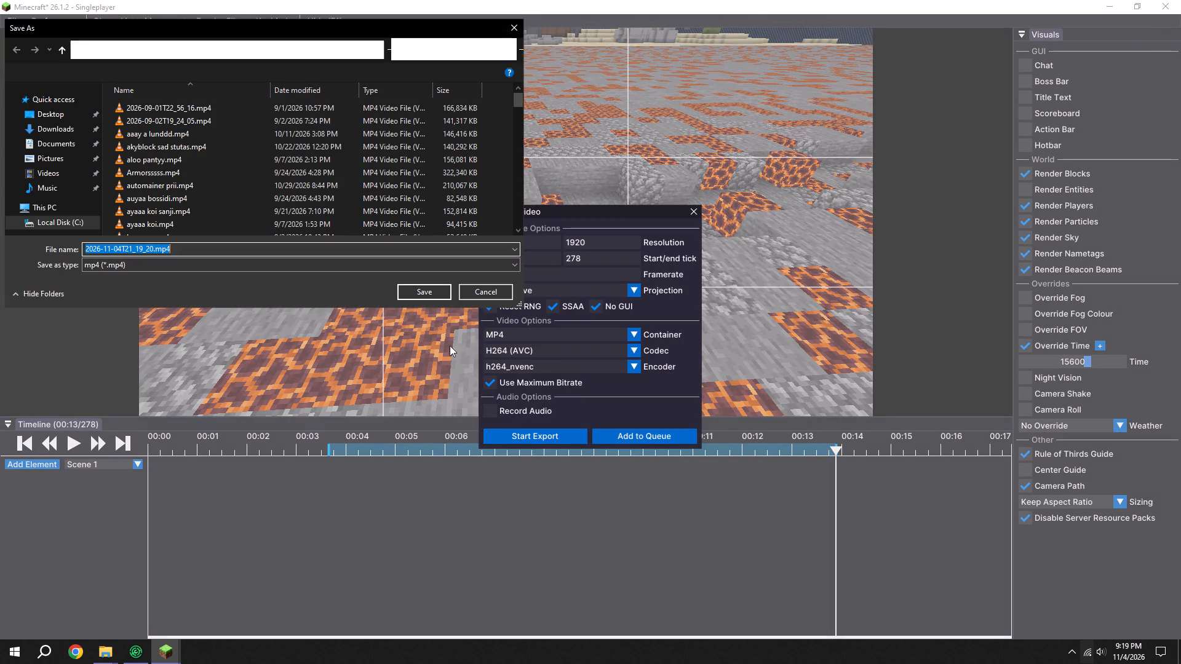
key(BackSpace)
text(mamagmaa povv 2 pri)
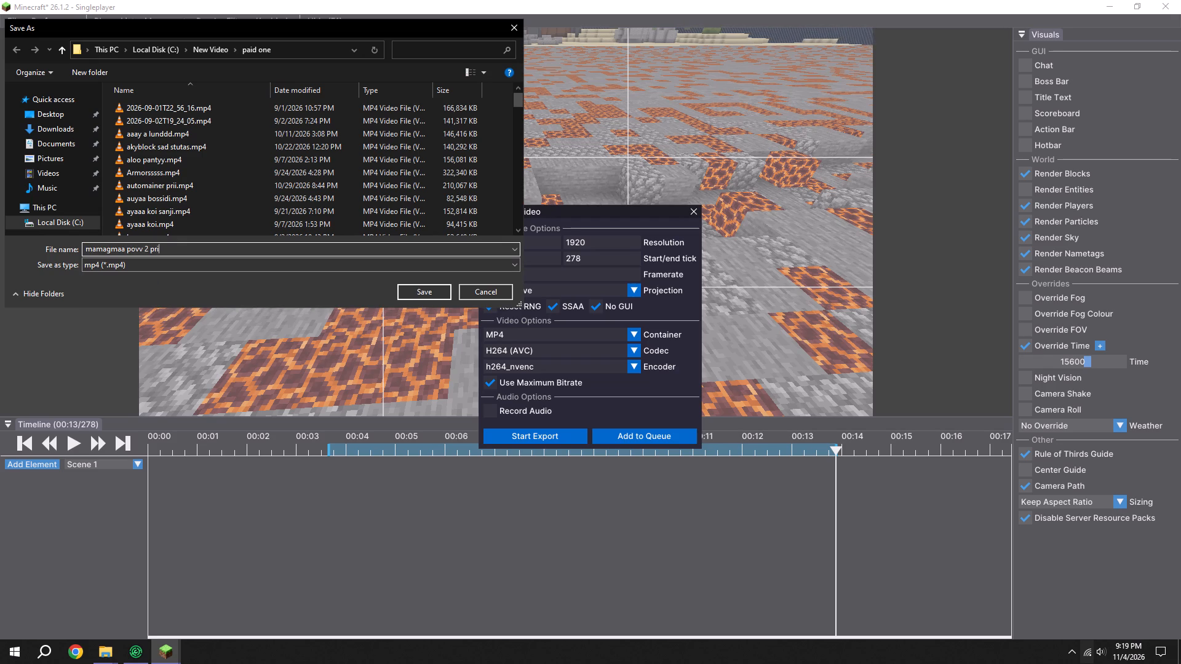
click(420, 290)
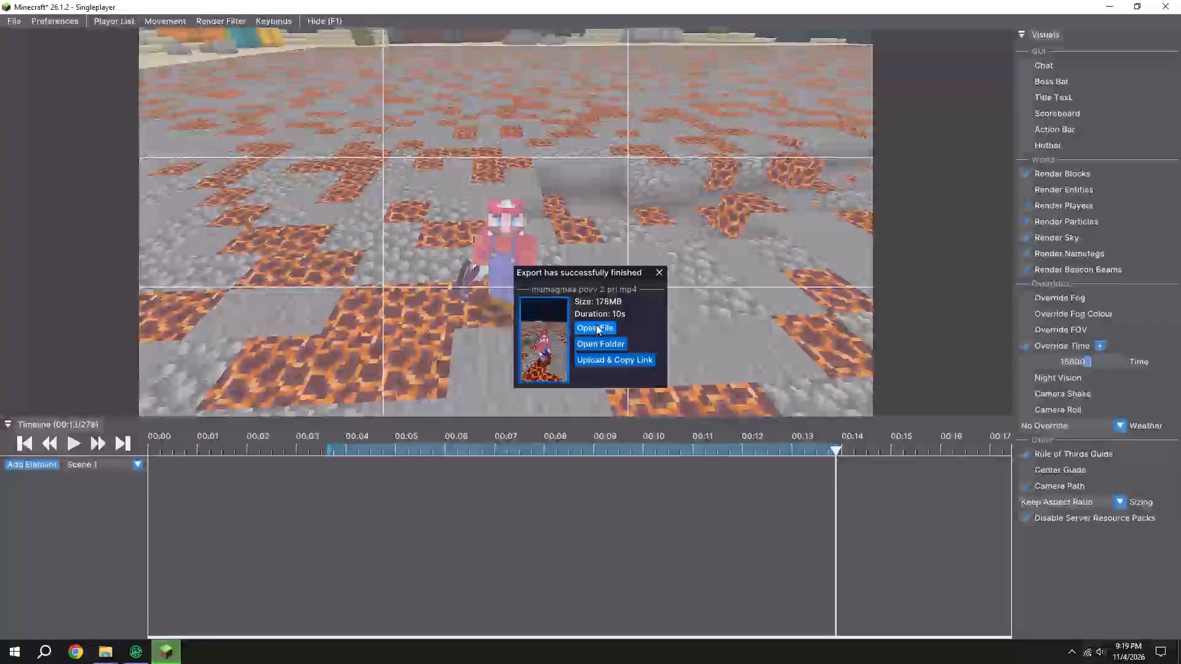
Check the exported video in the paid one folder, then close the folder and the export summary.
click(608, 342)
click(659, 275)
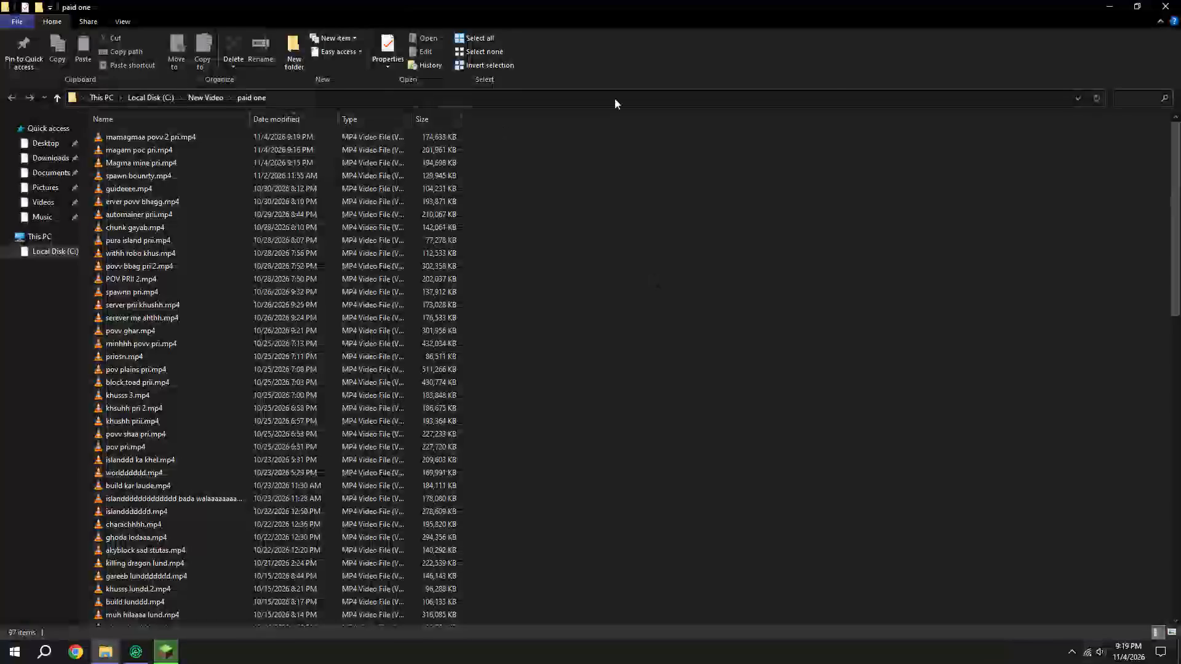
click(1139, 0)
click(1013, 141)
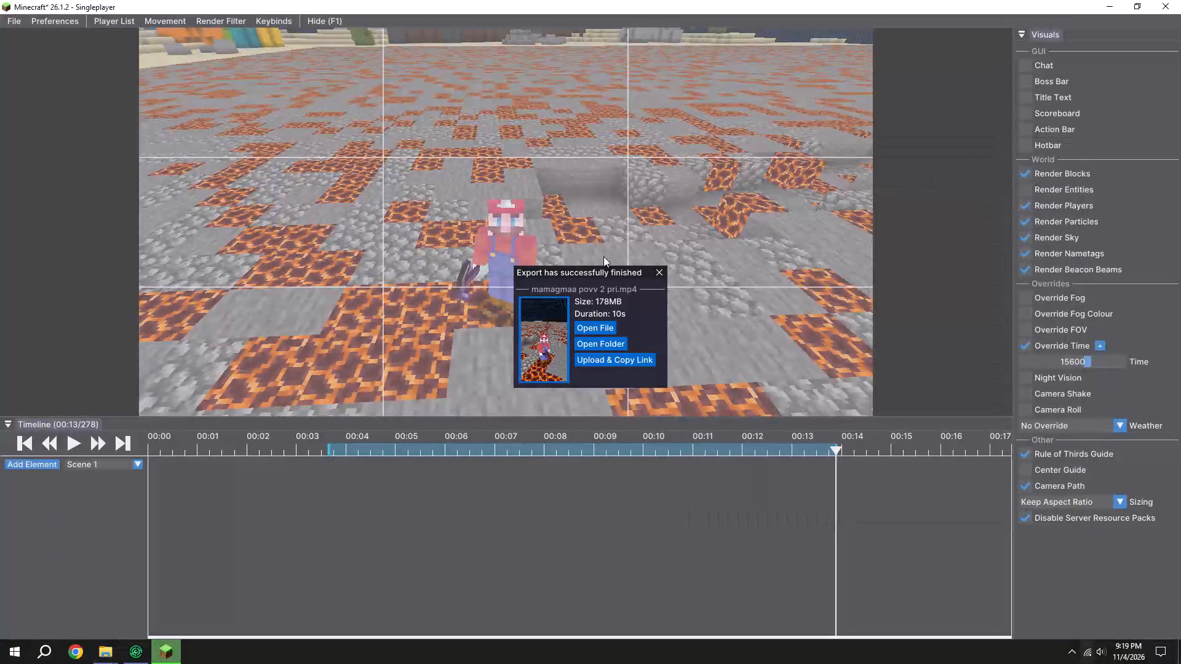
click(662, 271)
Quit the current replay to the title screen and open the mchub replay 2026-10-25T13:10.
key(Escape)
click(530, 280)
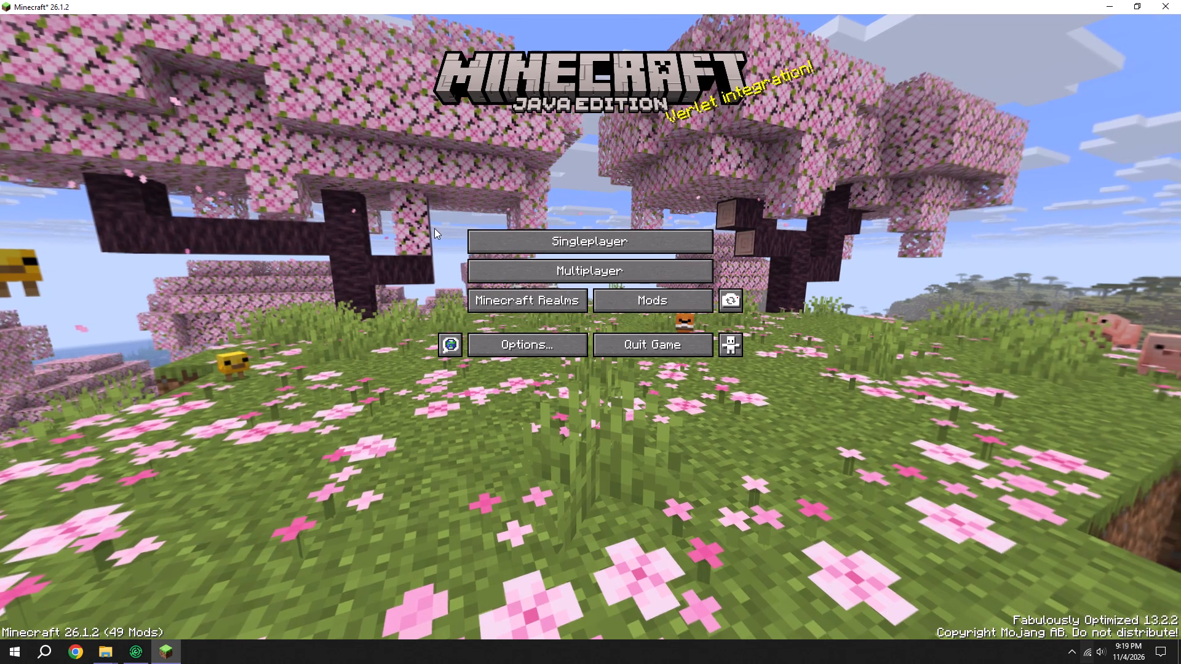
click(732, 304)
scroll(463, 205, down, 6)
scroll(467, 216, down, 20)
scroll(467, 216, down, 5)
scroll(495, 261, down, 5)
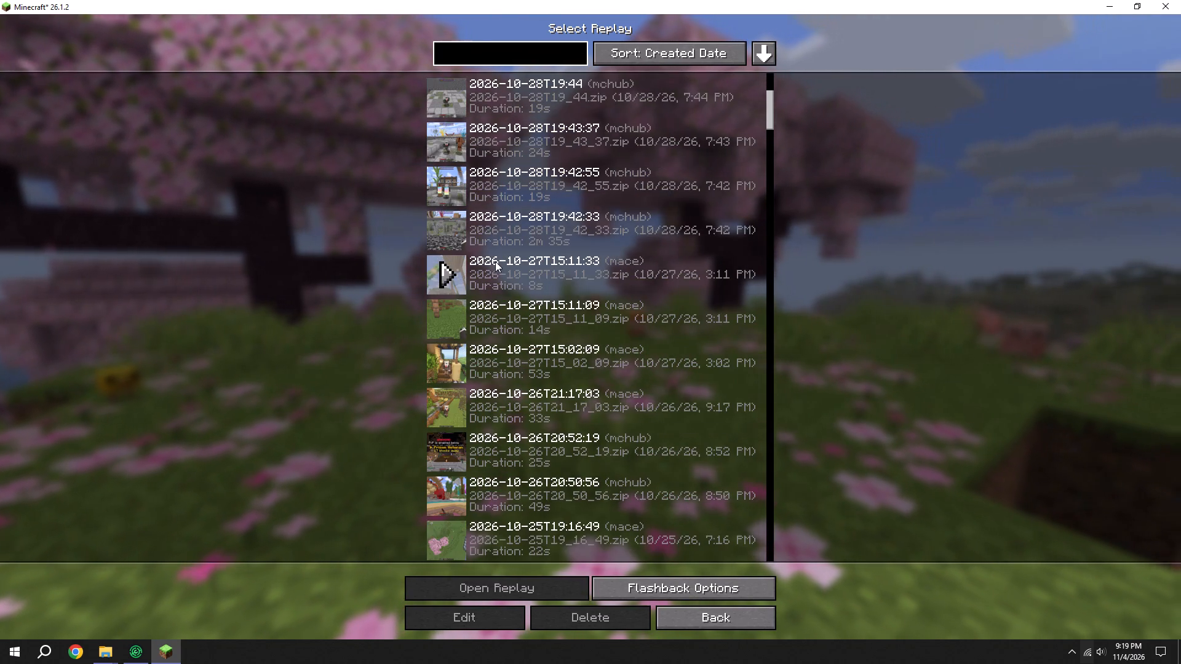
scroll(495, 258, down, 9)
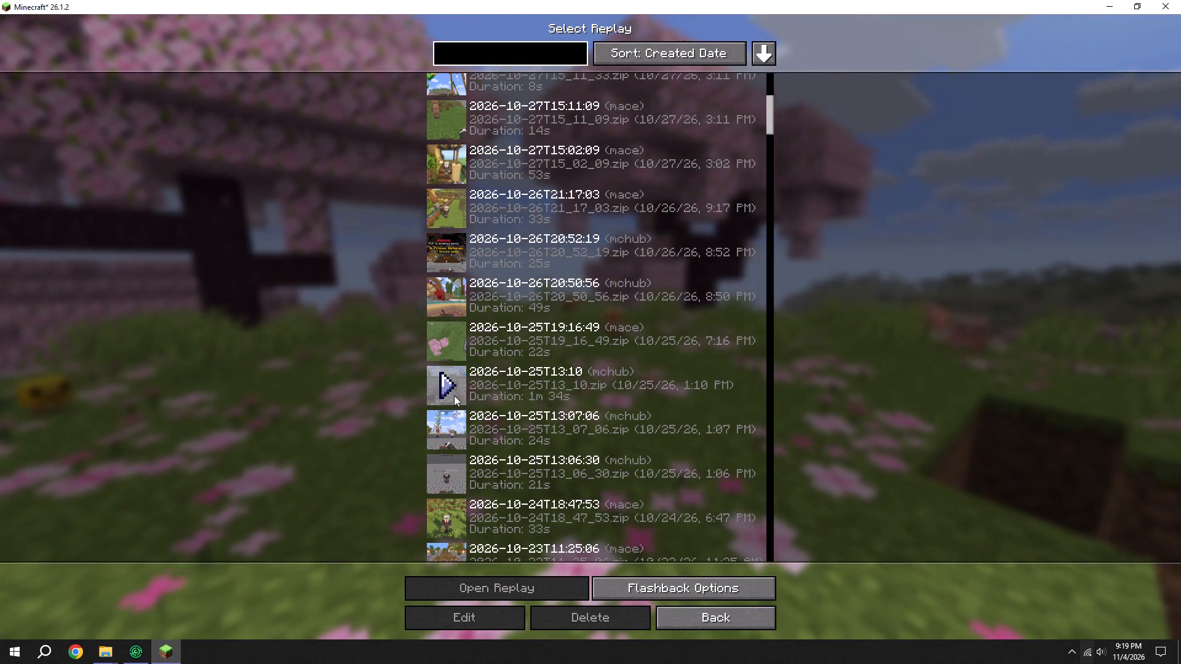
click(451, 397)
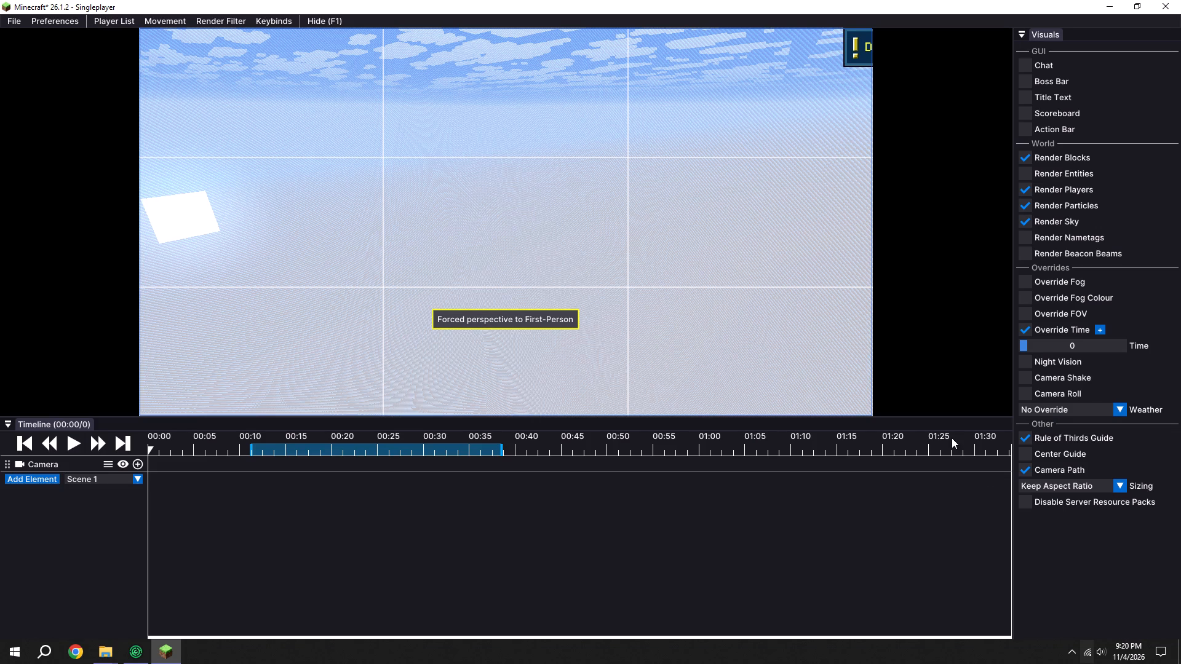
Disable server resource packs for the newly opened replay.
click(1027, 505)
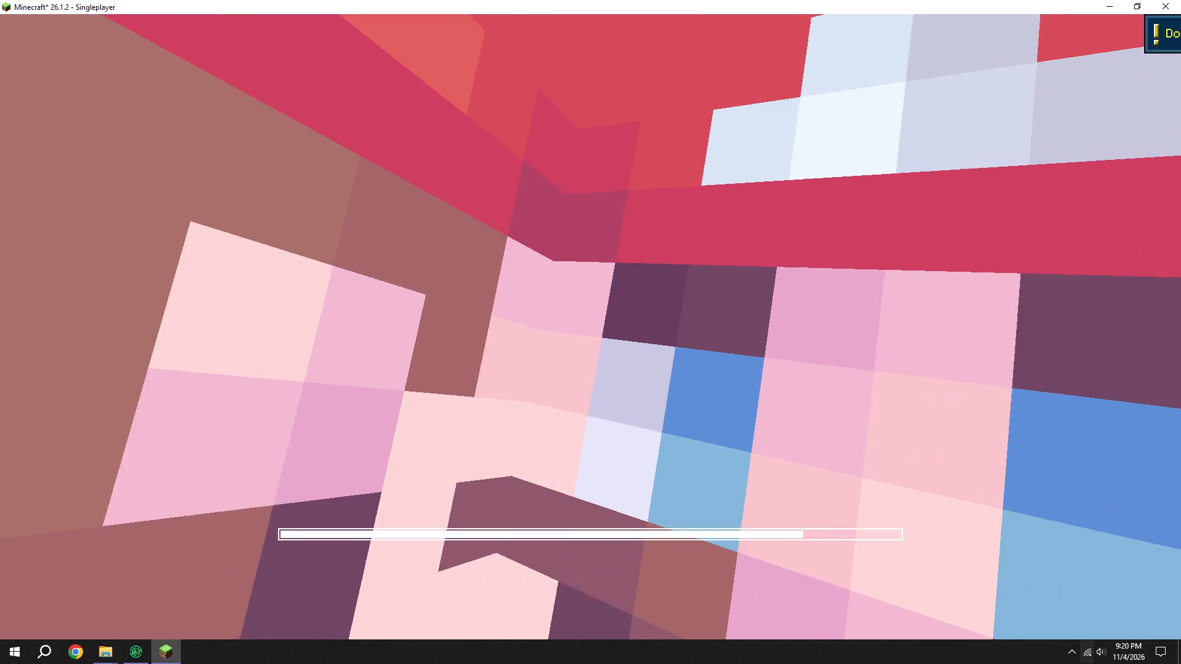
Fly the camera up from the players to examine the excavated mine from above.
key(w)
key(s)
key(space)
key(space)
key(space)
key(space)
key(space)
key(space)
key(space)
key(space)
key(space)
key(space)
key(space)
key(space)
key(space)
key(space)
key(space)
key(space)
key(space)
key(space)
key(space)
key(space)
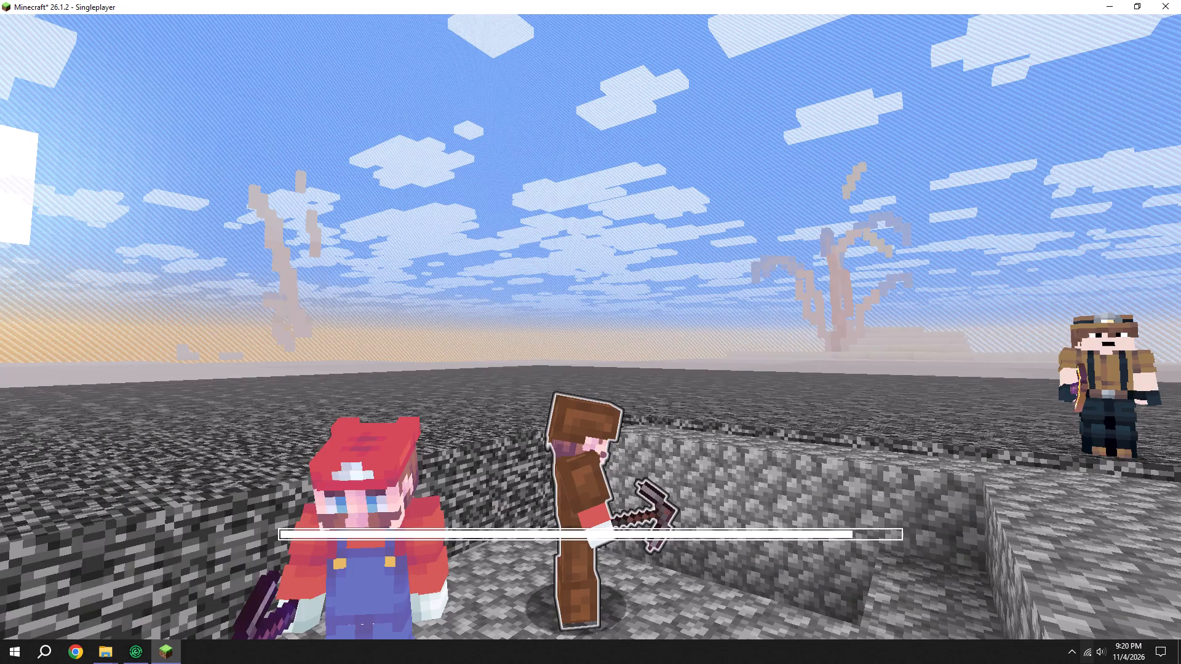
key(space)
key(space)
key(space)
click(590, 326)
key(space)
click(590, 326)
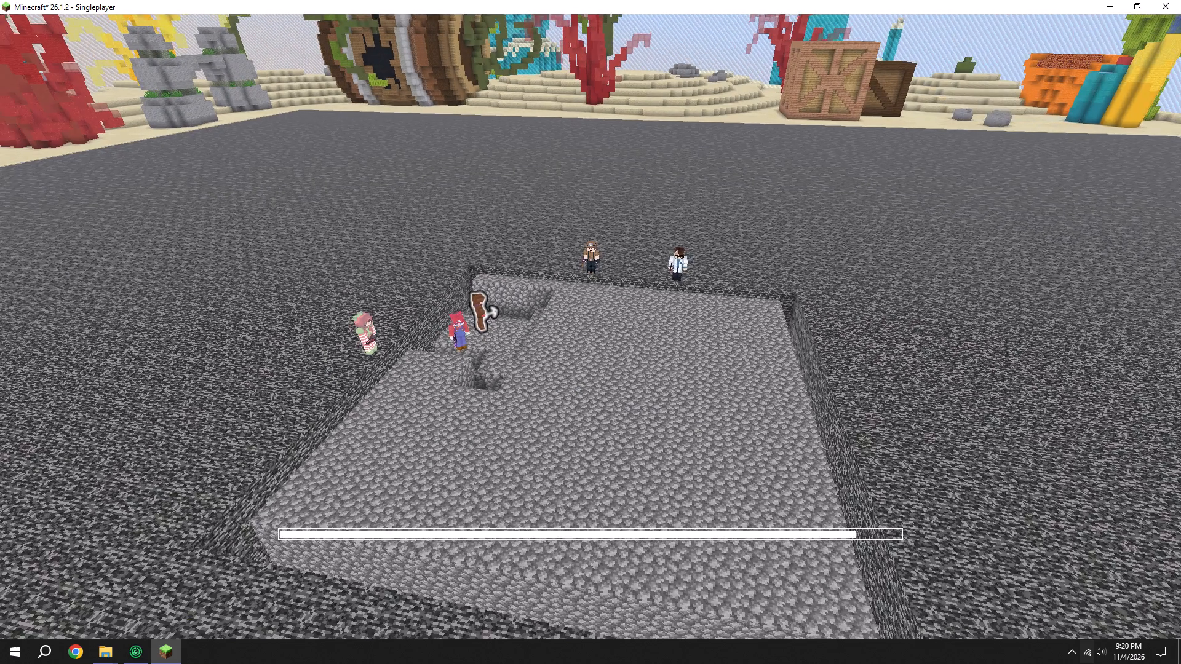
key(space)
text(w)
key(space)
key(space)
key(space)
key(space)
key(space)
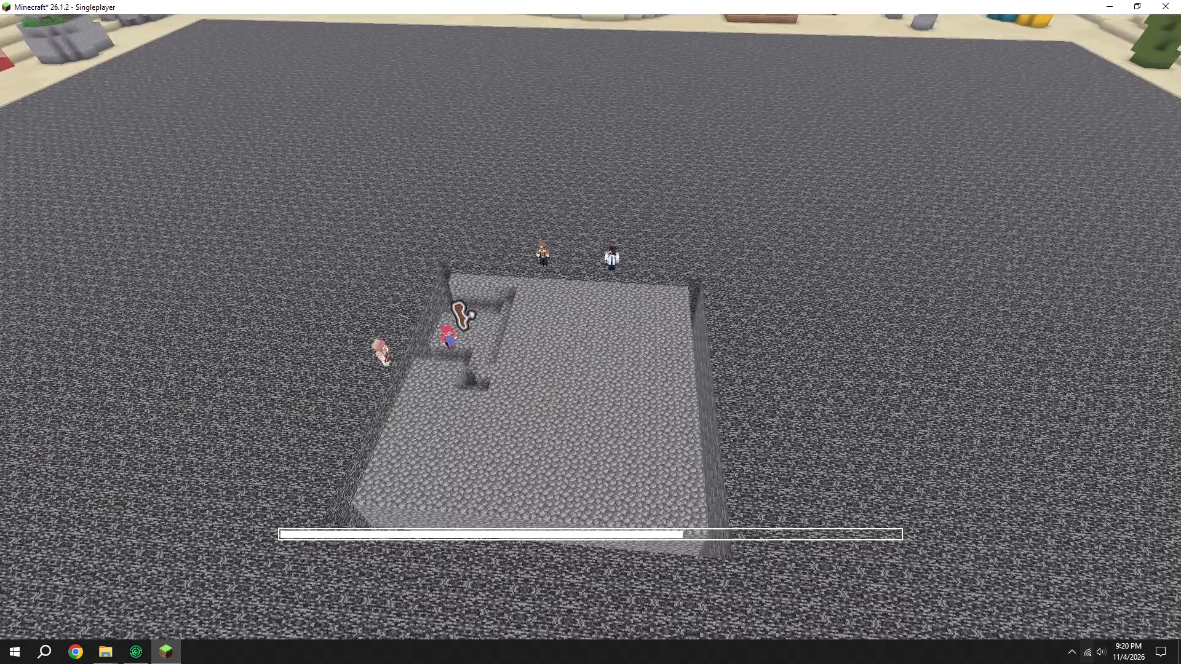
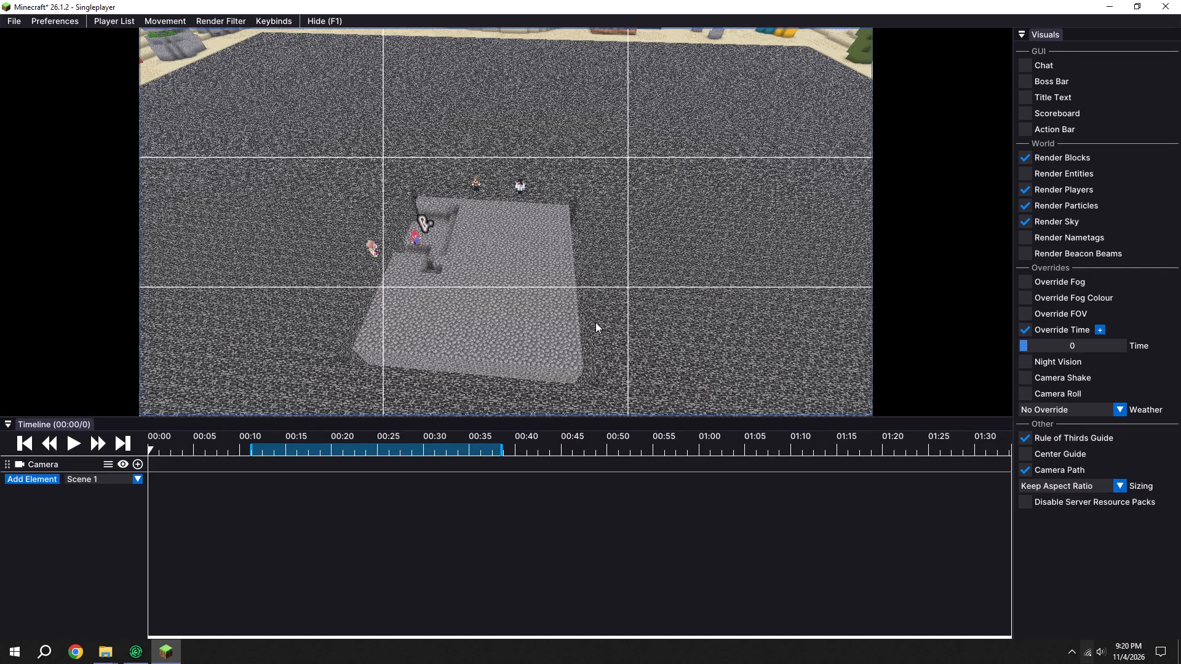
Lower the game's field of view to its minimum and return to the replay view.
key(w)
key(Escape)
click(450, 248)
drag(390, 70, 311, 70)
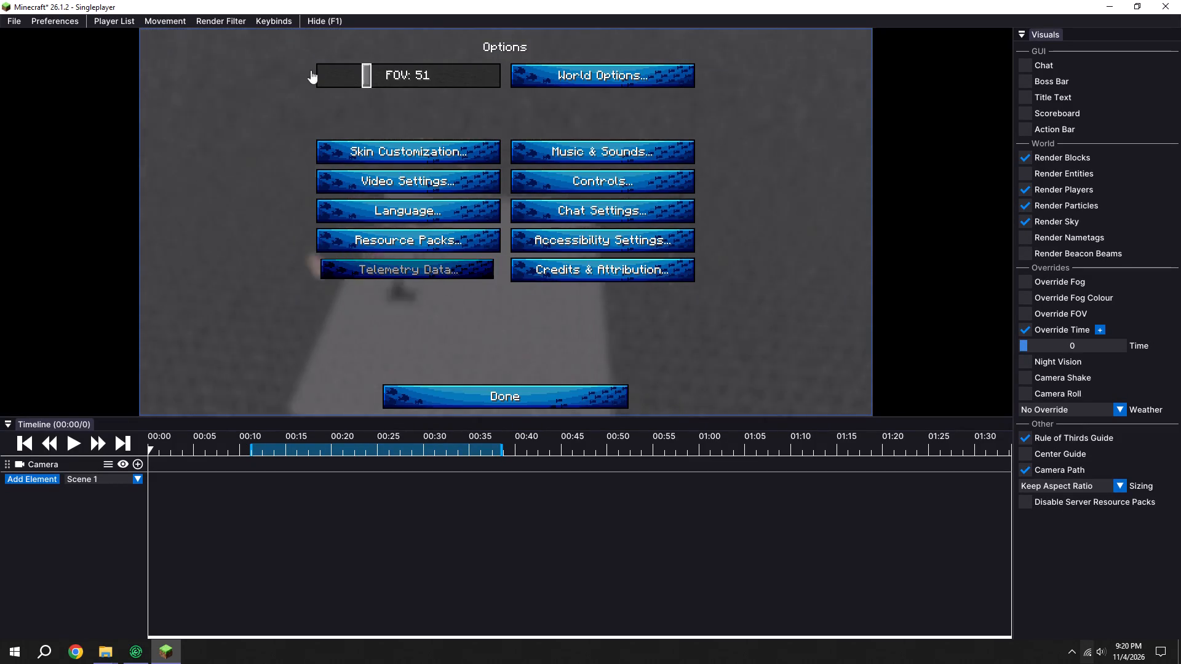
drag(311, 70, 73, 71)
key(Escape)
key(Escape)
key(F1)
key(F1)
Override the glowing setting of the brown player at the pit's corner so that its outline is not drawn.
click(590, 326)
key(s)
key(space)
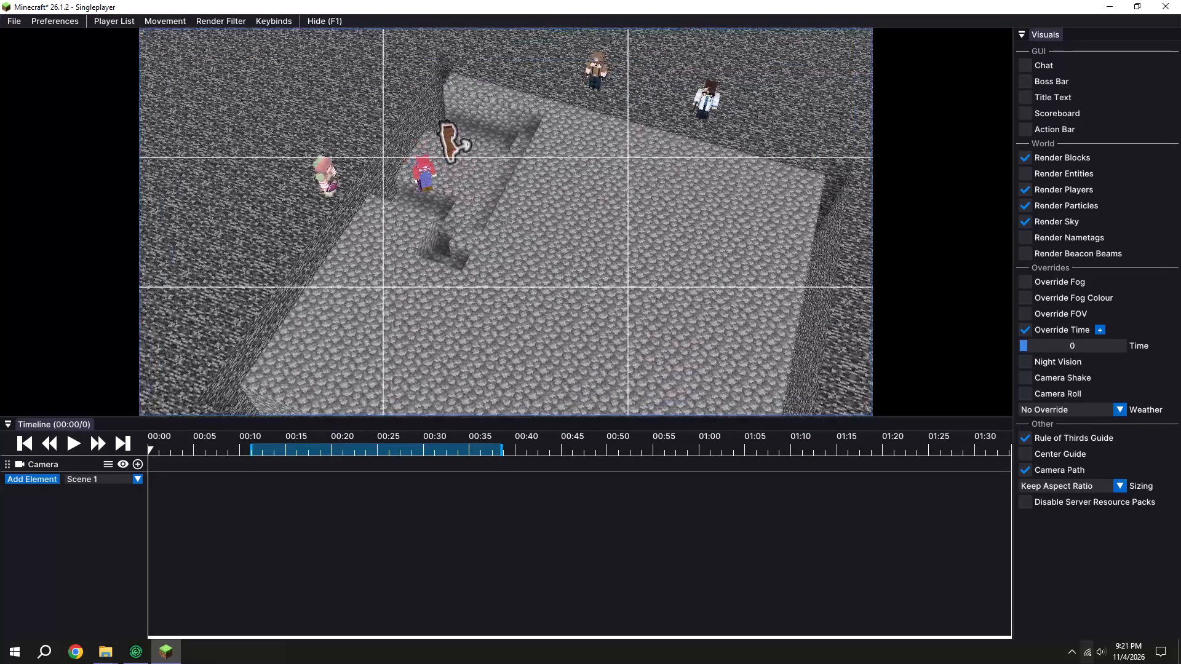
key(shift+d)
key(shift+s)
key(shift+s)
key(shift+s)
key(shift+s)
key(shift+s)
key(shift+s)
key(shift+s)
key(shift+s)
key(space)
key(space)
key(space)
key(space)
key(space)
key(space)
key(space)
key(space)
key(space)
key(space)
key(space)
key(space)
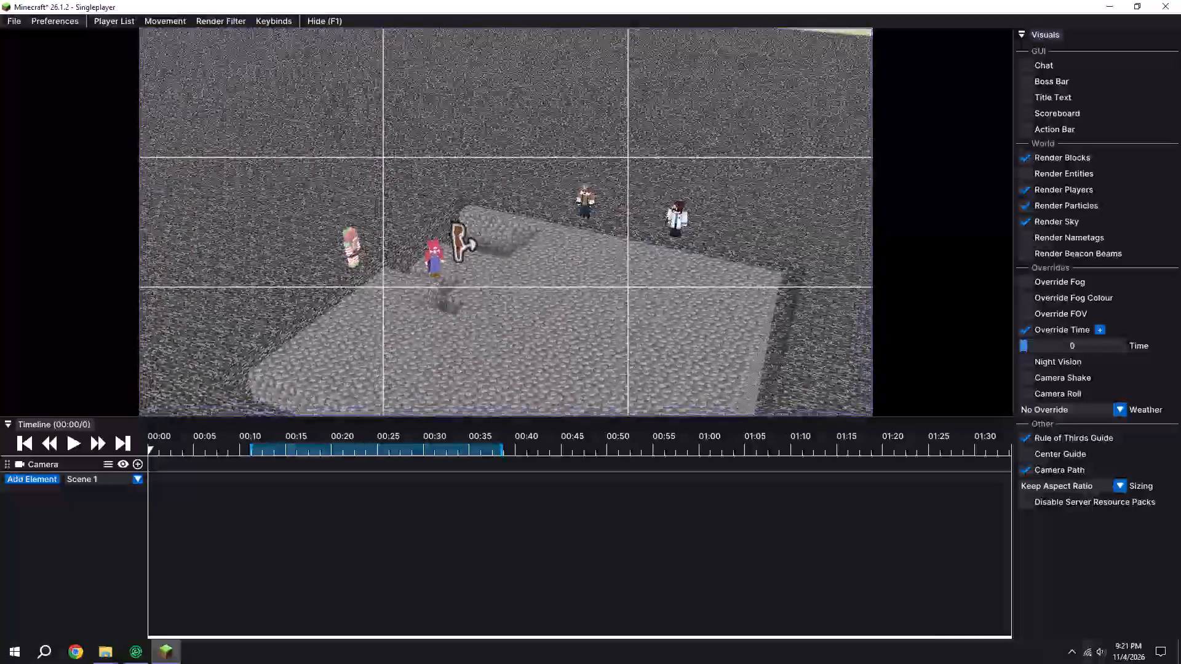
right_click(461, 215)
key(w)
right_click(471, 218)
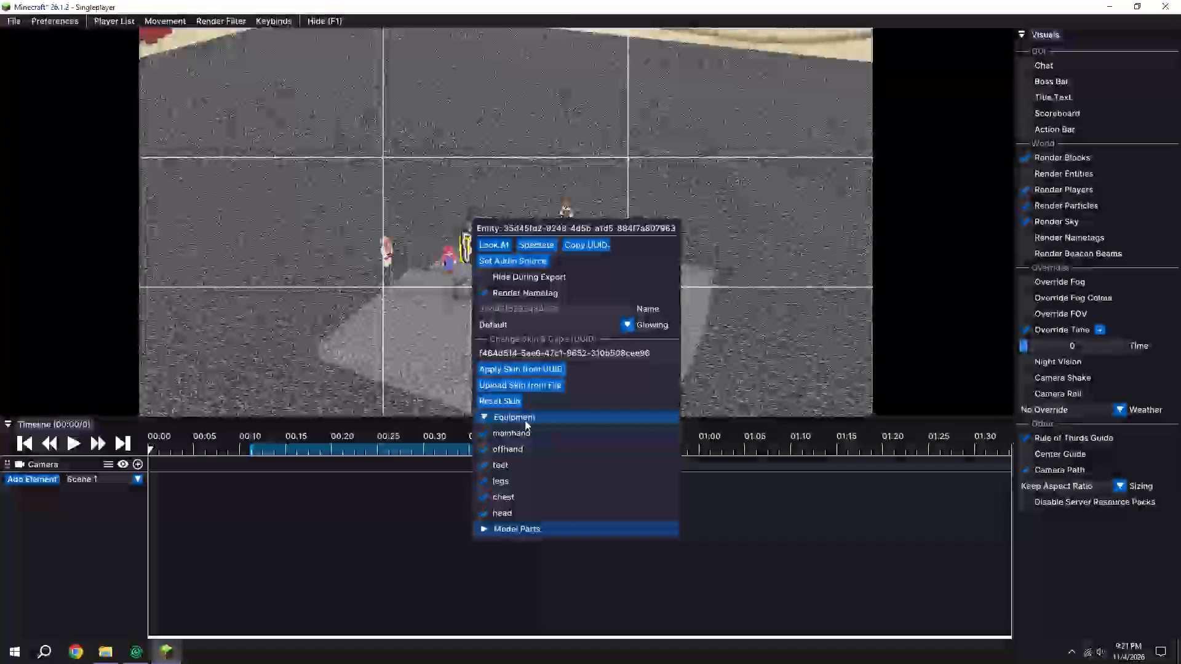
click(522, 327)
click(504, 367)
click(356, 320)
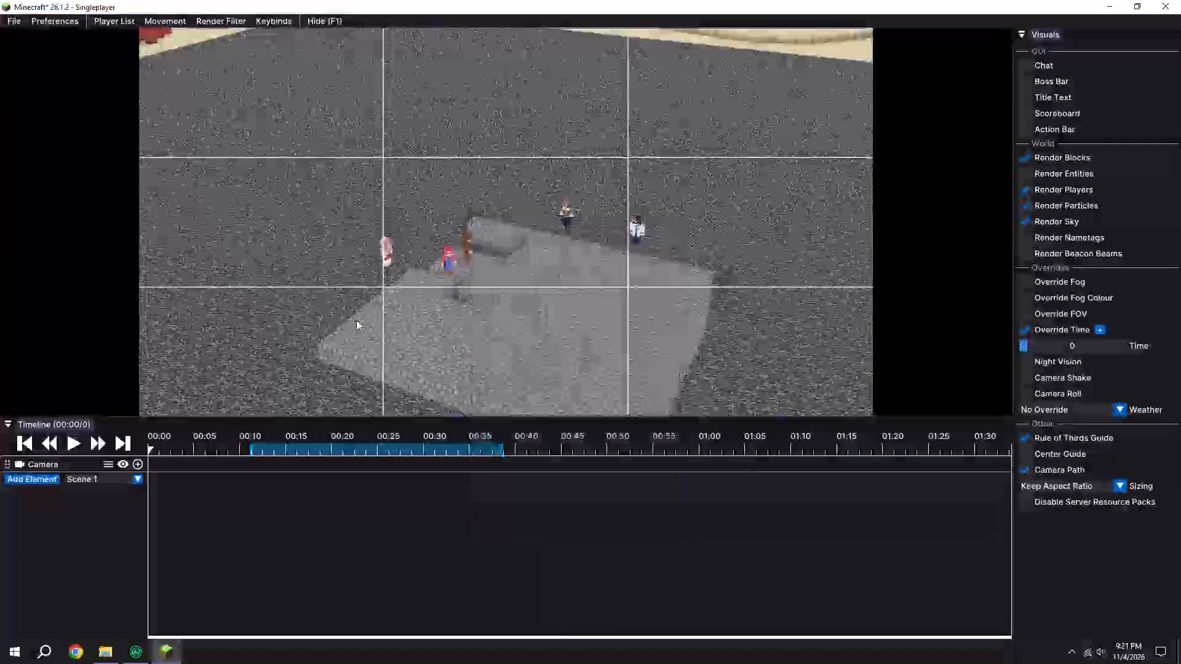
Fly the camera around the excavated pit to examine low and close angles for the shot.
drag(488, 339, 590, 325)
key(s)
key(space)
key(shift+space)
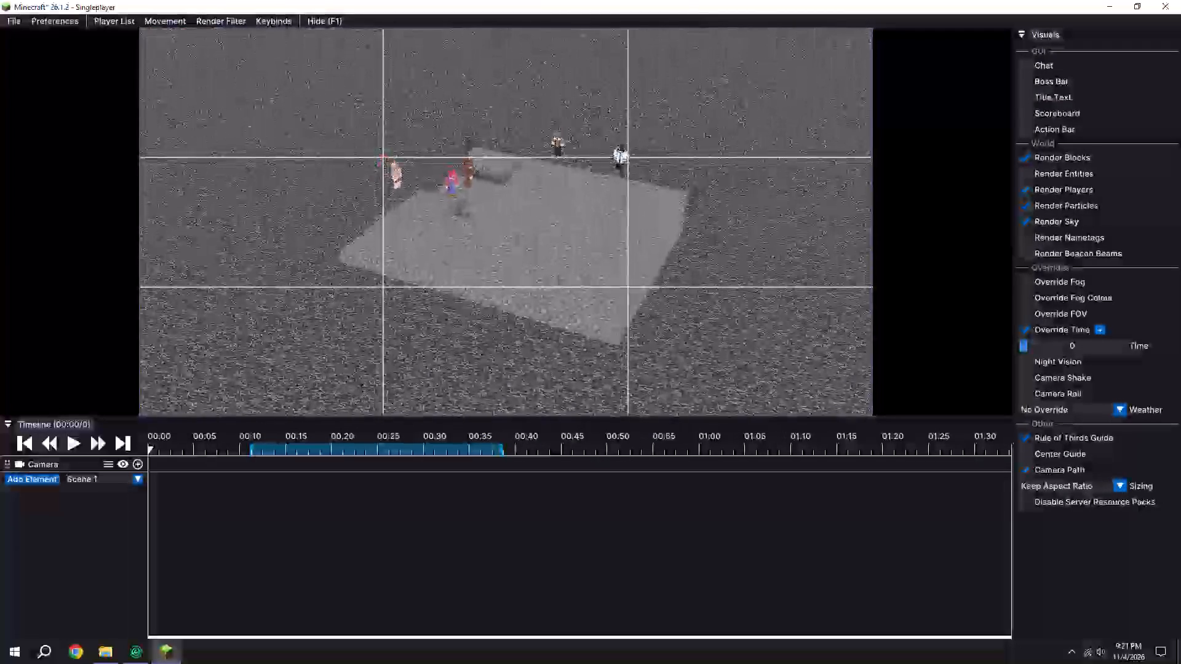
drag(590, 325, 591, 326)
key(shift+w)
key(shift+w)
key(shift+w)
key(shift+w)
key(shift+w)
key(shift+w)
key(shift+w)
key(shift+w)
key(shift+w)
key(shift+w)
key(shift+w)
key(shift+w)
key(shift+w)
key(shift+w)
key(shift+w)
key(shift+w)
key(shift+w)
key(shift+w)
key(shift+w)
key(shift+w)
key(shift+w)
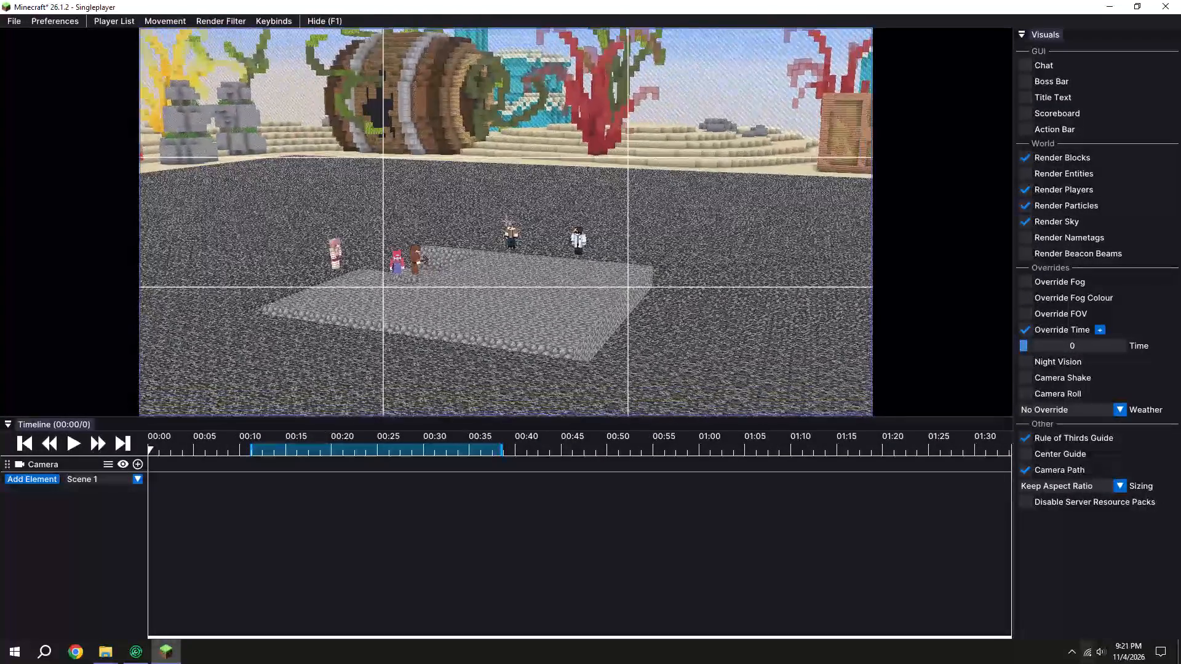
drag(591, 326, 590, 328)
key(space)
key(d)
key(space)
key(space)
key(space)
key(space)
key(space)
key(space)
key(space)
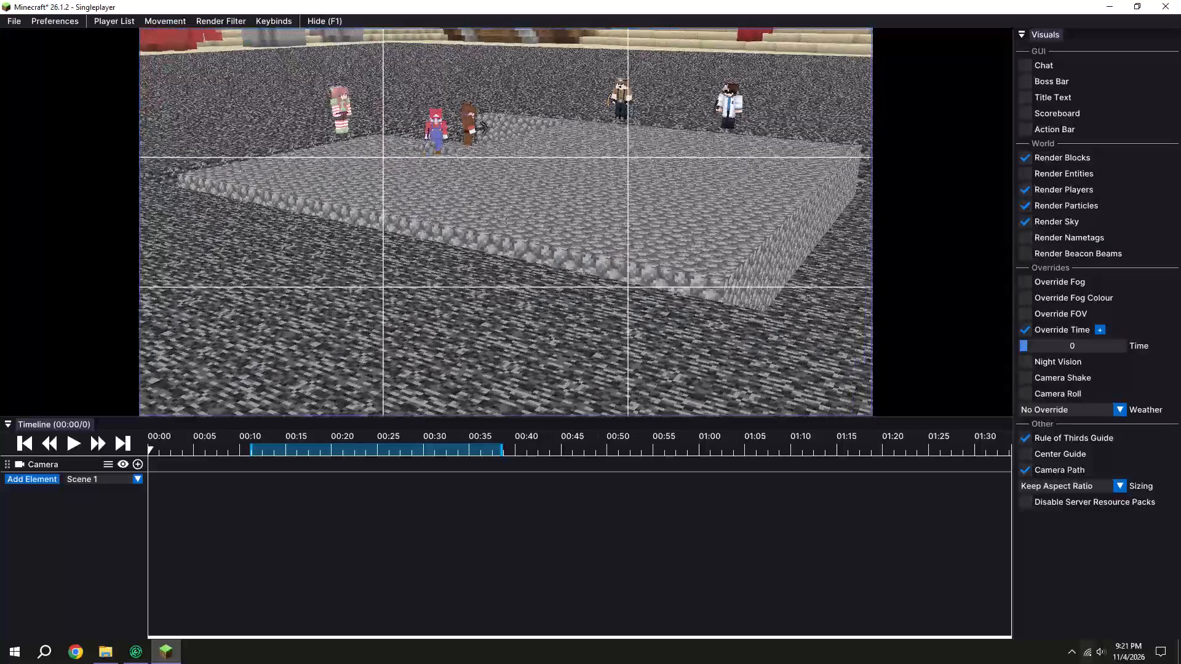
Frame the whole pit from high above one corner, as a centred diamond, and add a camera keyframe at 00:00.
drag(590, 328, 591, 326)
key(w)
key(s)
key(s)
key(s)
key(a)
key(space)
key(s)
key(s)
key(s)
key(s)
key(s)
key(s)
key(s)
key(s)
key(s)
key(s)
key(s)
key(s)
key(s)
key(s)
key(s)
key(s)
key(s)
key(s)
key(s)
key(s)
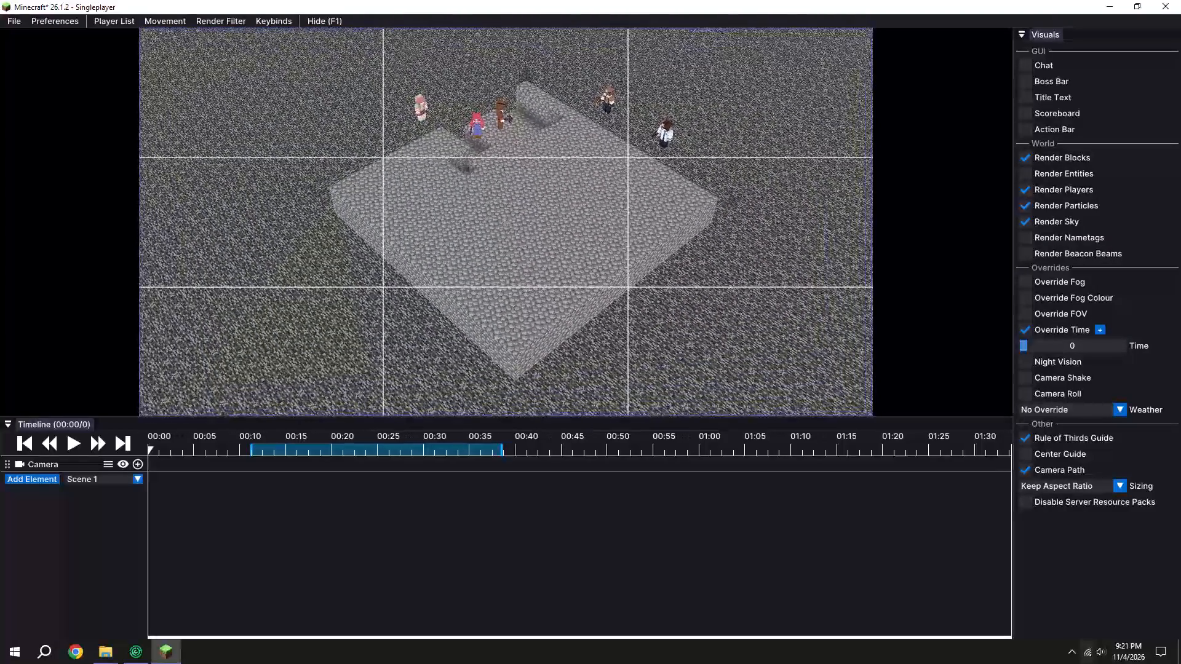
drag(591, 326, 591, 327)
key(w)
key(w)
key(w)
key(w)
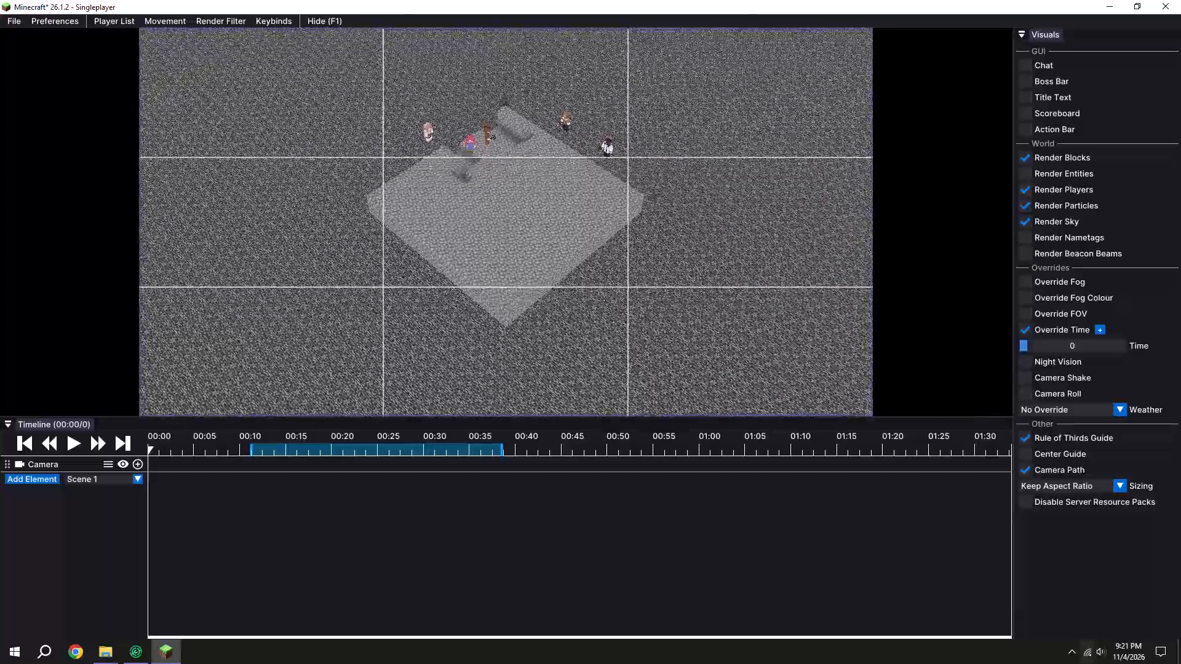
key(s)
key(s)
key(s)
key(s)
key(s)
key(s)
key(s)
key(s)
key(s)
key(s)
key(s)
key(s)
key(s)
key(s)
key(s)
key(s)
key(s)
key(s)
key(s)
key(s)
drag(591, 327, 590, 327)
key(w)
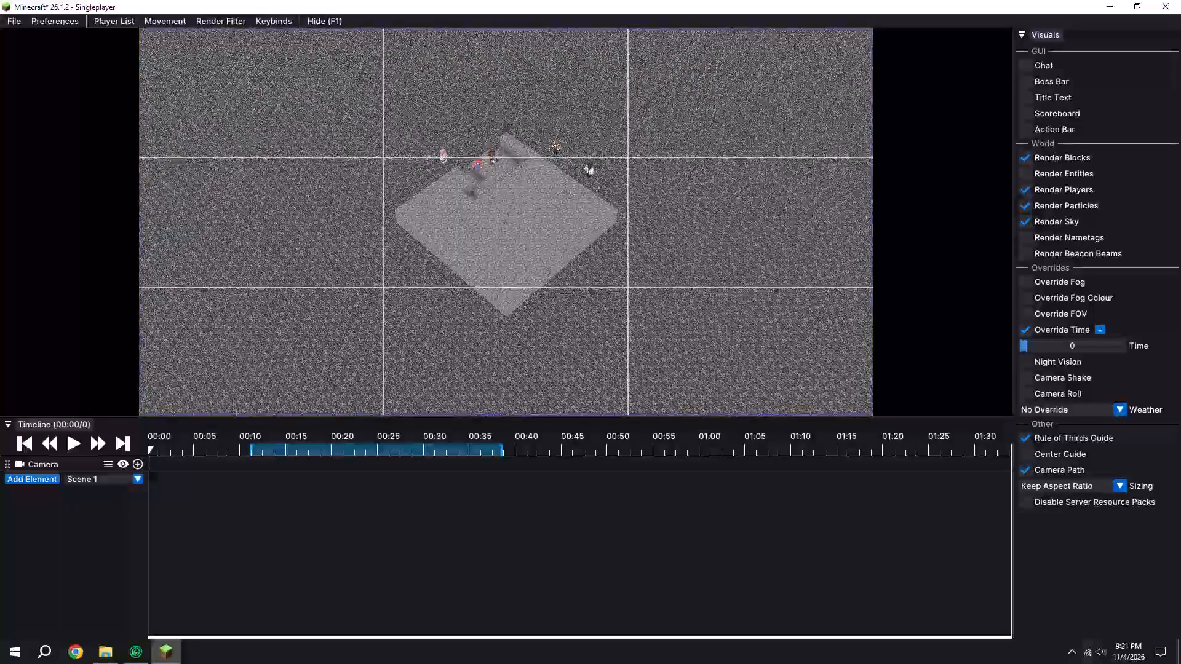
drag(590, 327, 590, 326)
key(space)
text(s)
key(w)
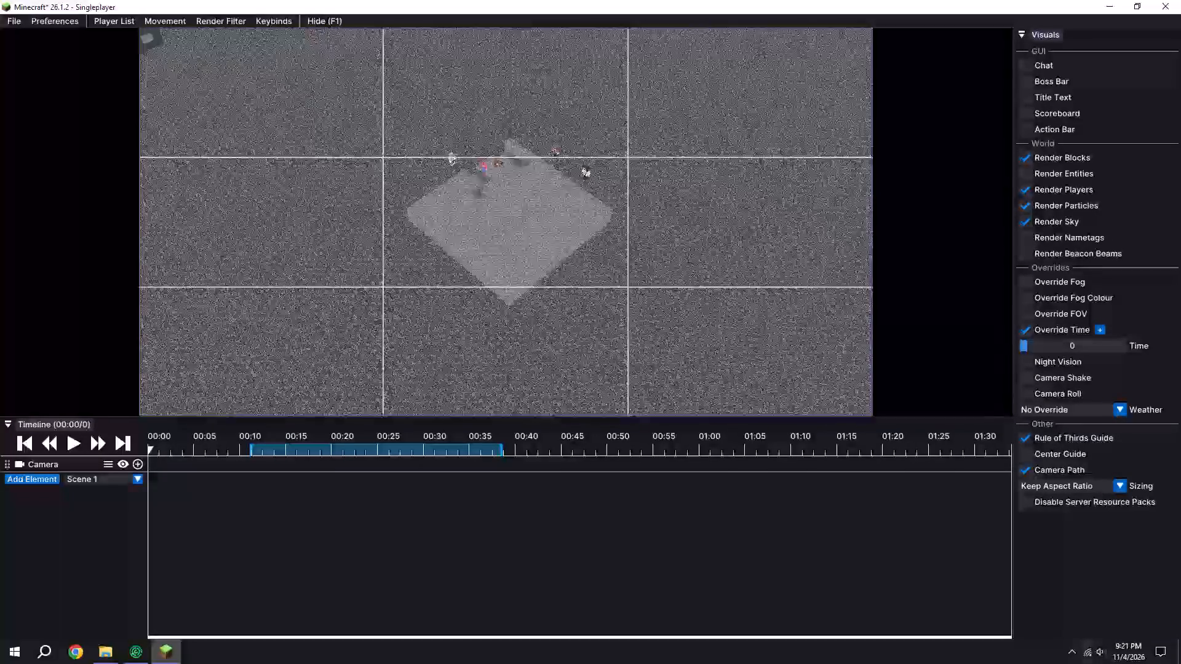
drag(590, 326, 590, 327)
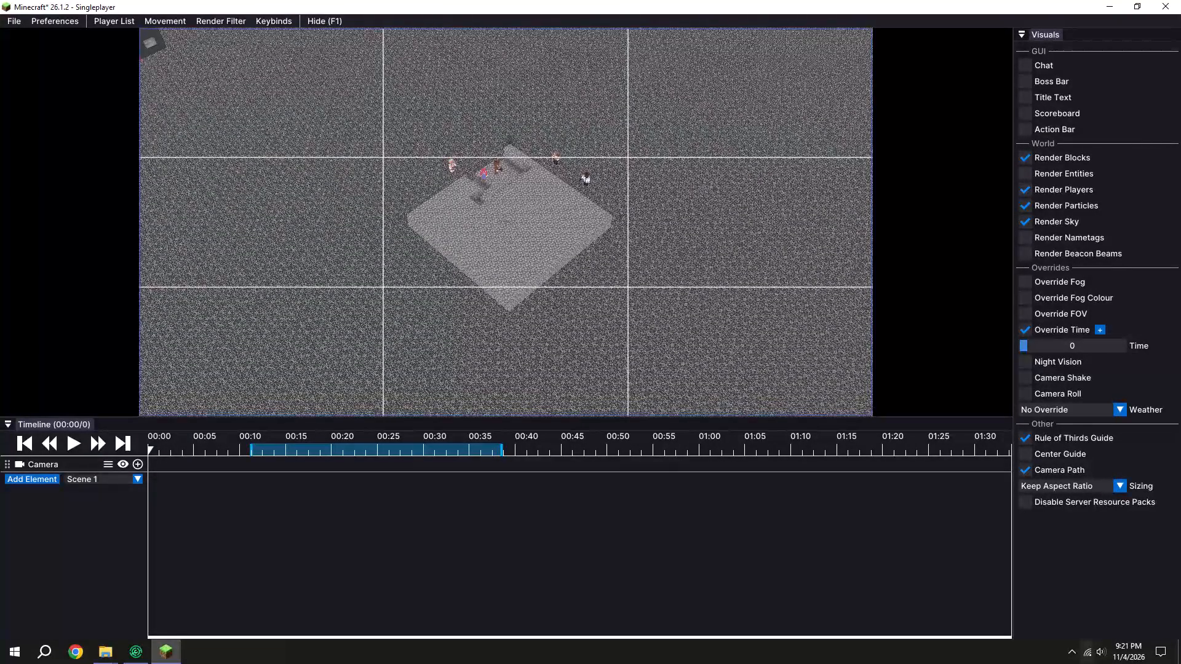
drag(590, 327, 590, 326)
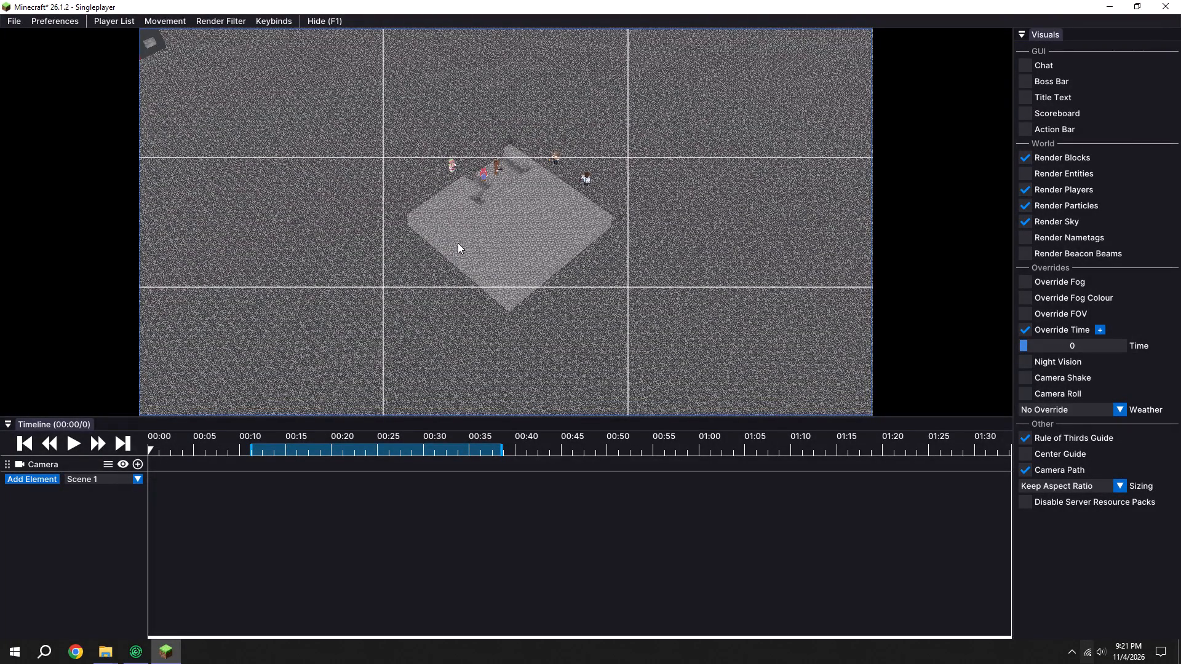
click(140, 464)
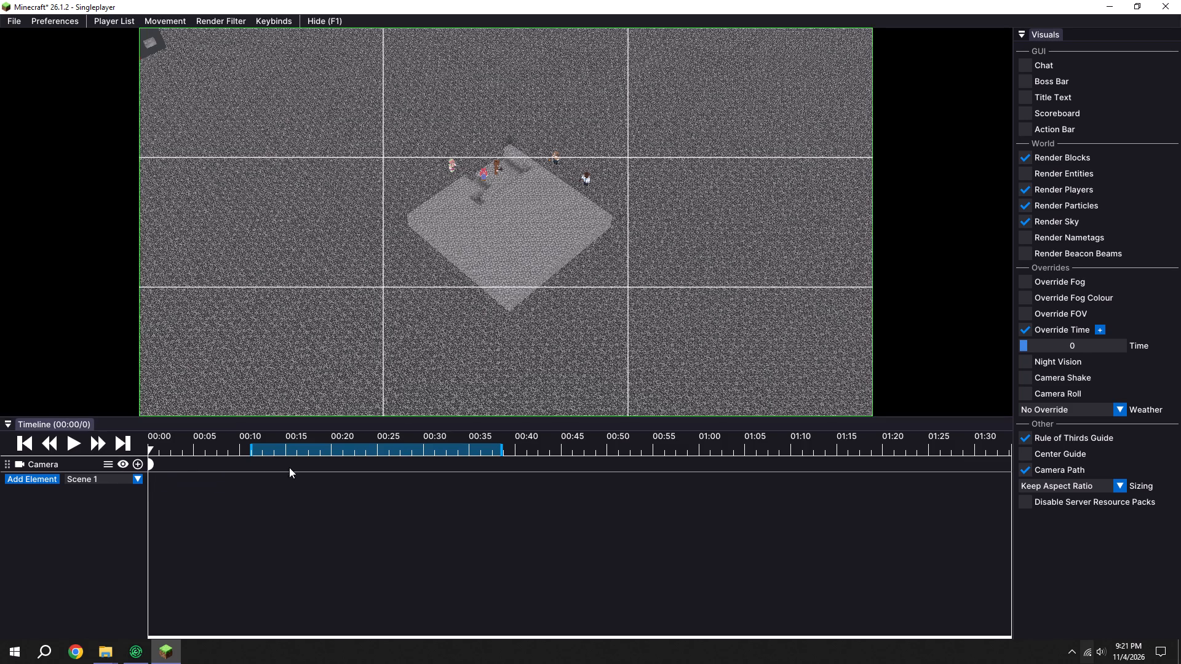
Move the camera keyframe to about 00:08 and set the export range's start at tick 174.
click(214, 441)
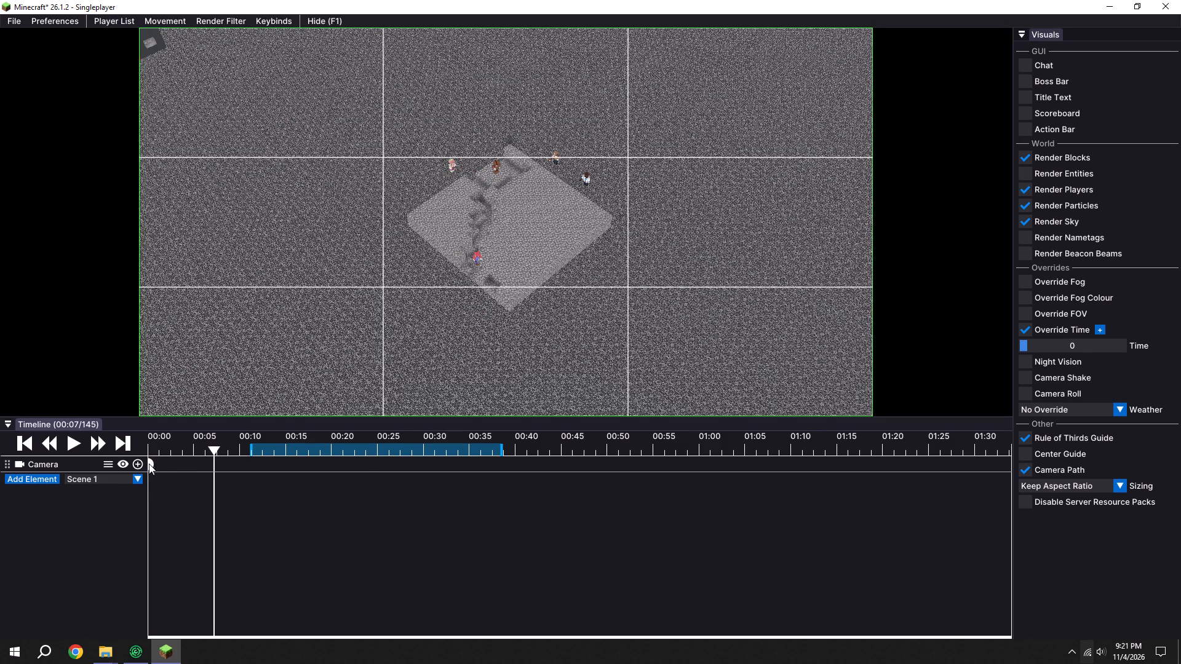
drag(151, 464, 231, 476)
shift+click(231, 445)
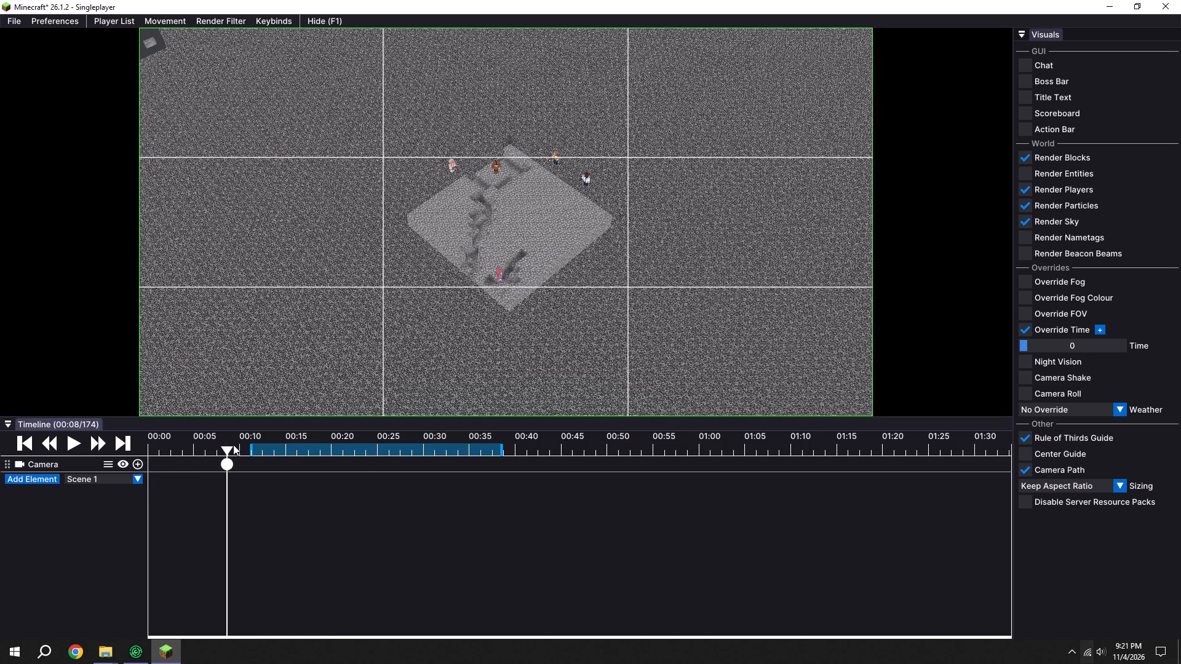
key(i)
At 00:21, reframe the pit slightly closer and lower, add a second camera keyframe, and end the export range at tick 430.
drag(327, 448, 345, 447)
drag(464, 290, 590, 326)
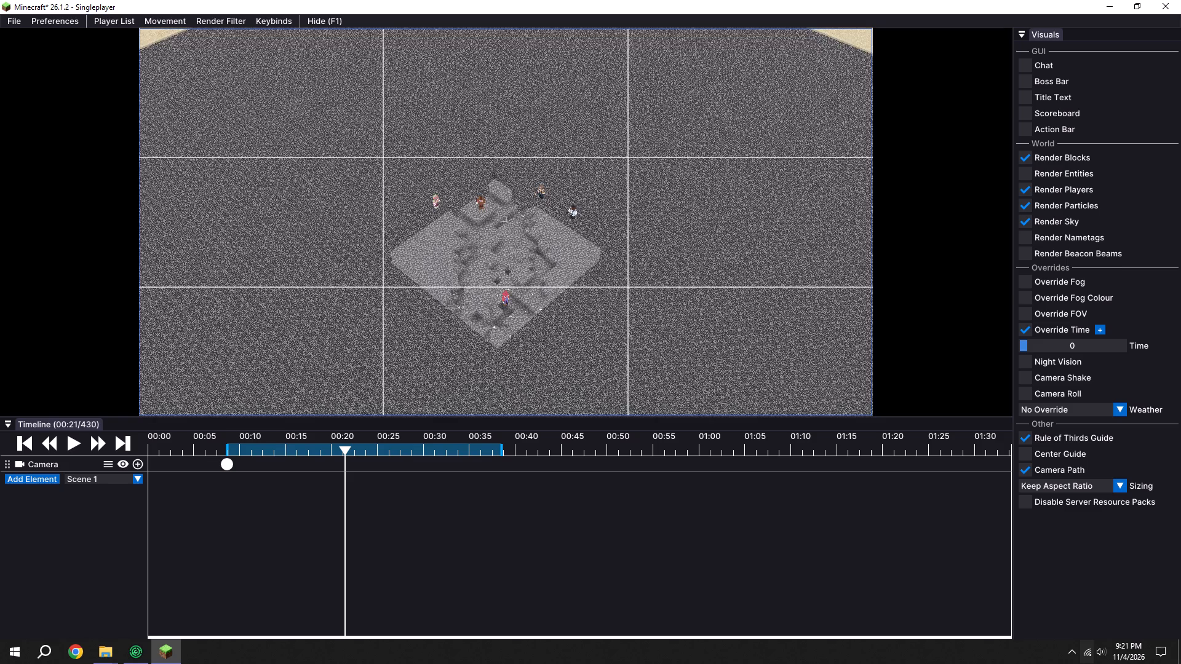
drag(590, 326, 590, 325)
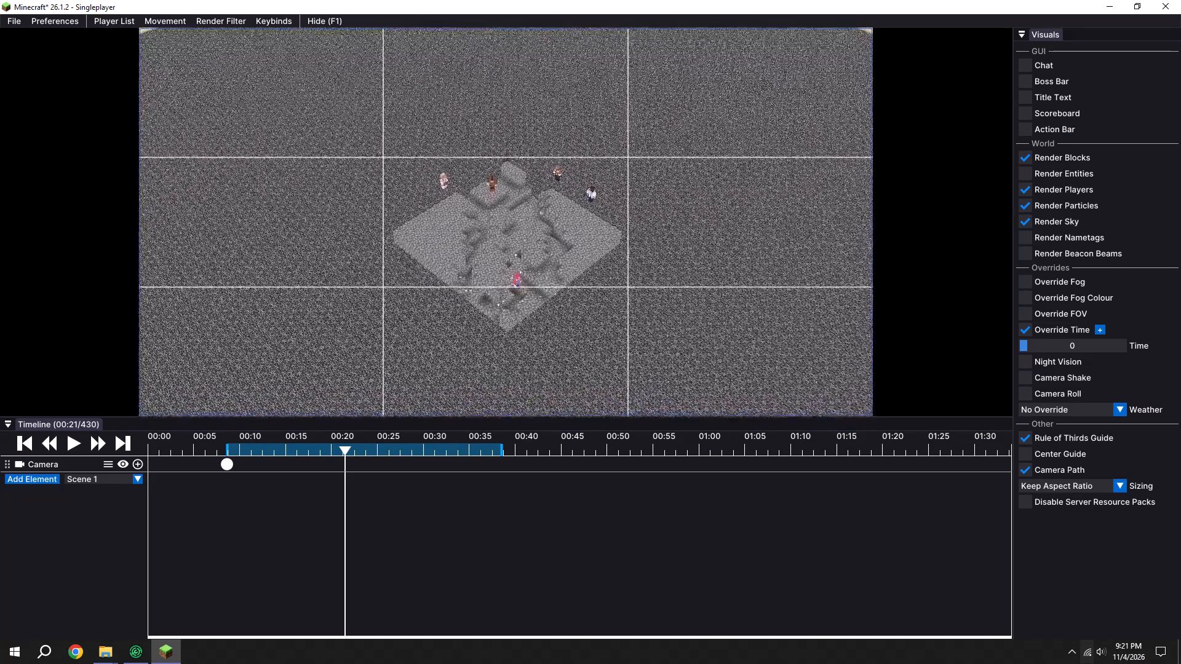
drag(590, 325, 590, 326)
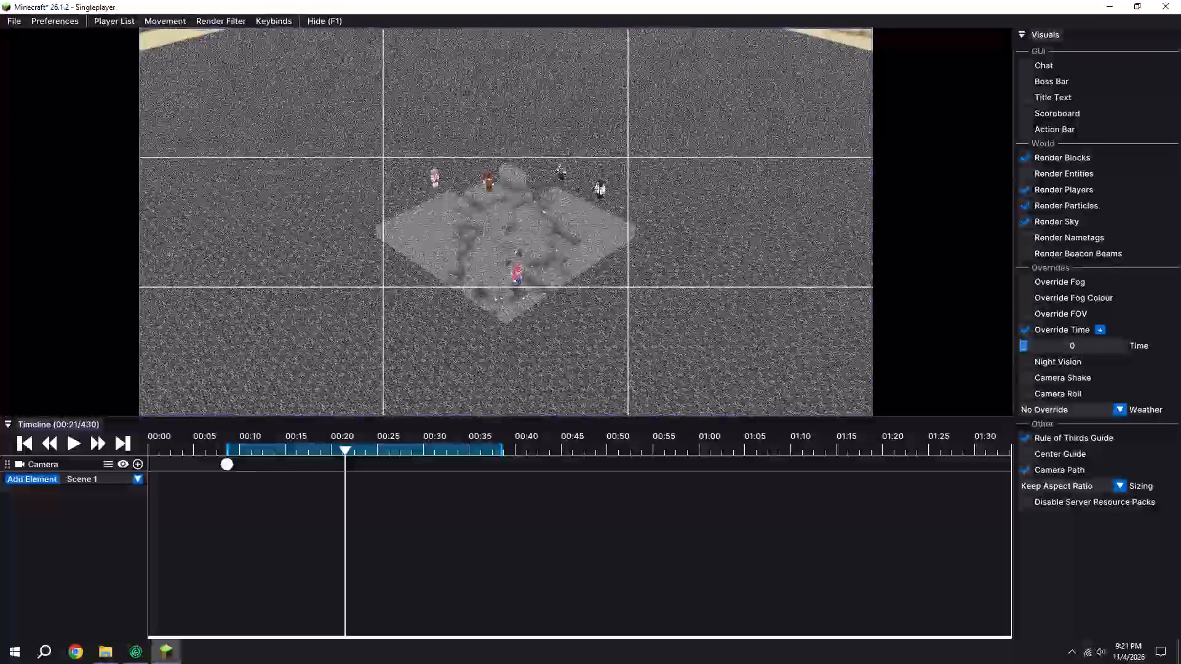
drag(590, 326, 591, 327)
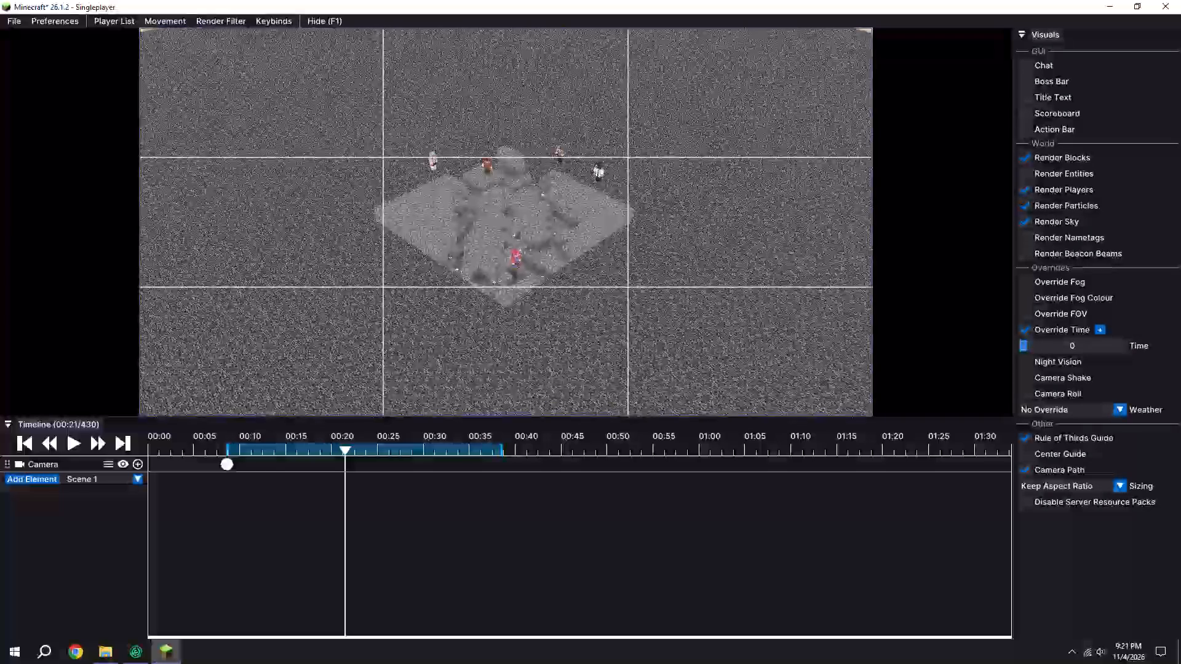
drag(591, 327, 590, 326)
click(138, 468)
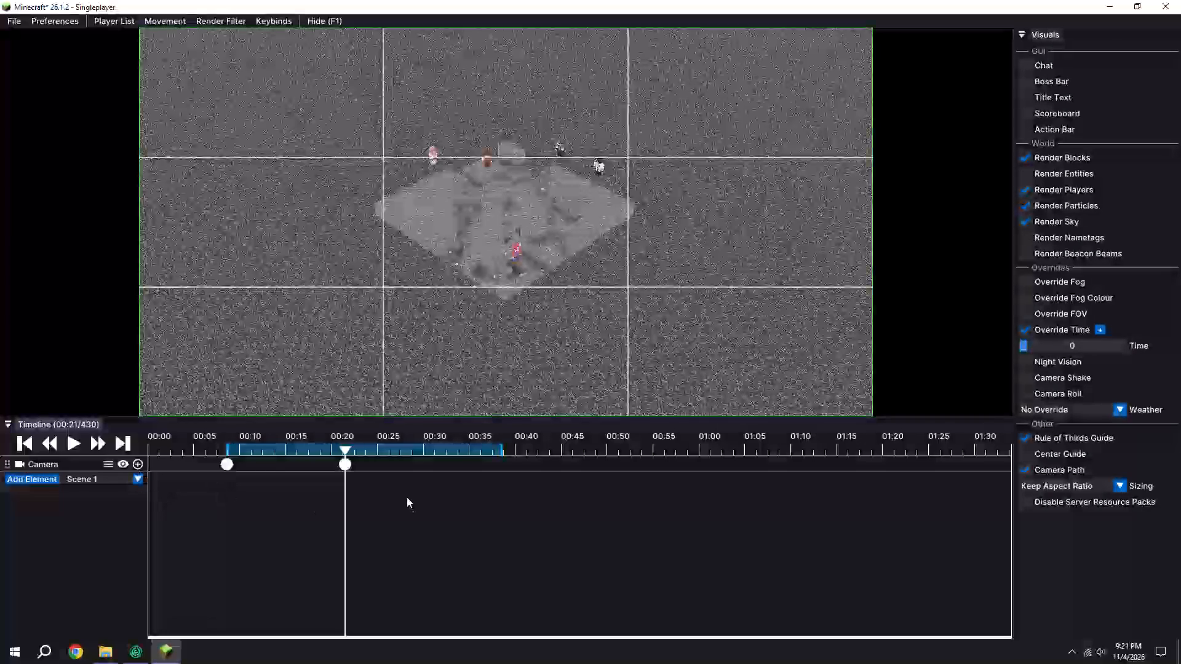
key(o)
Play the replay from the first camera keyframe at 00:08 to preview the camera move.
shift+click(234, 448)
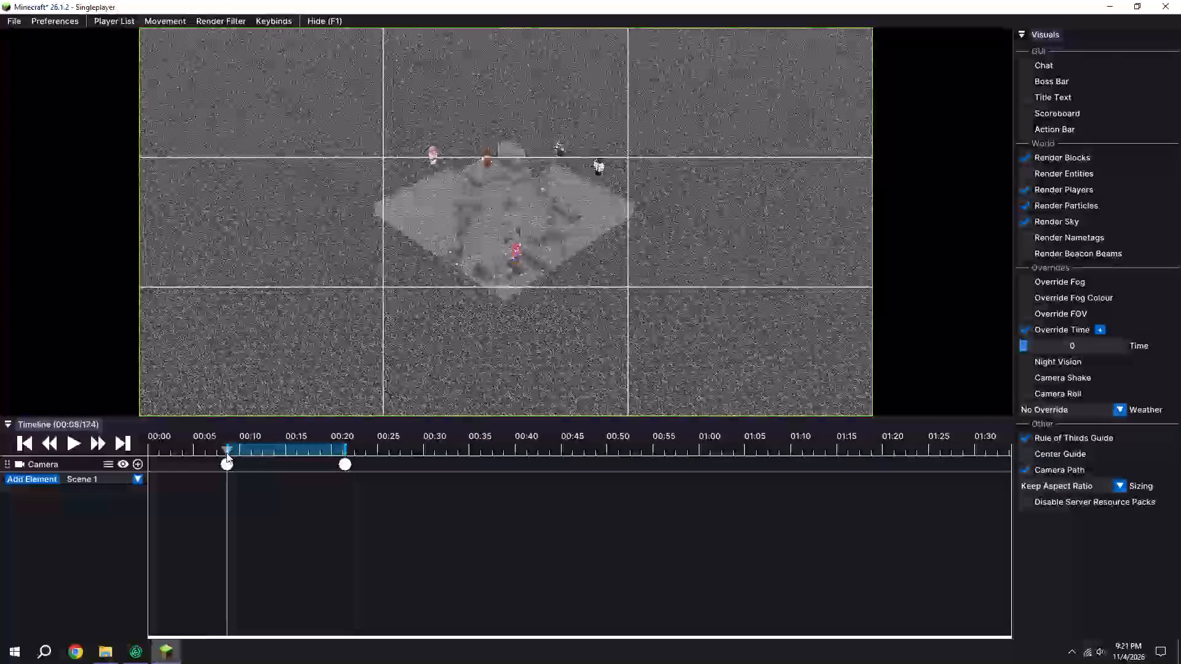
click(72, 446)
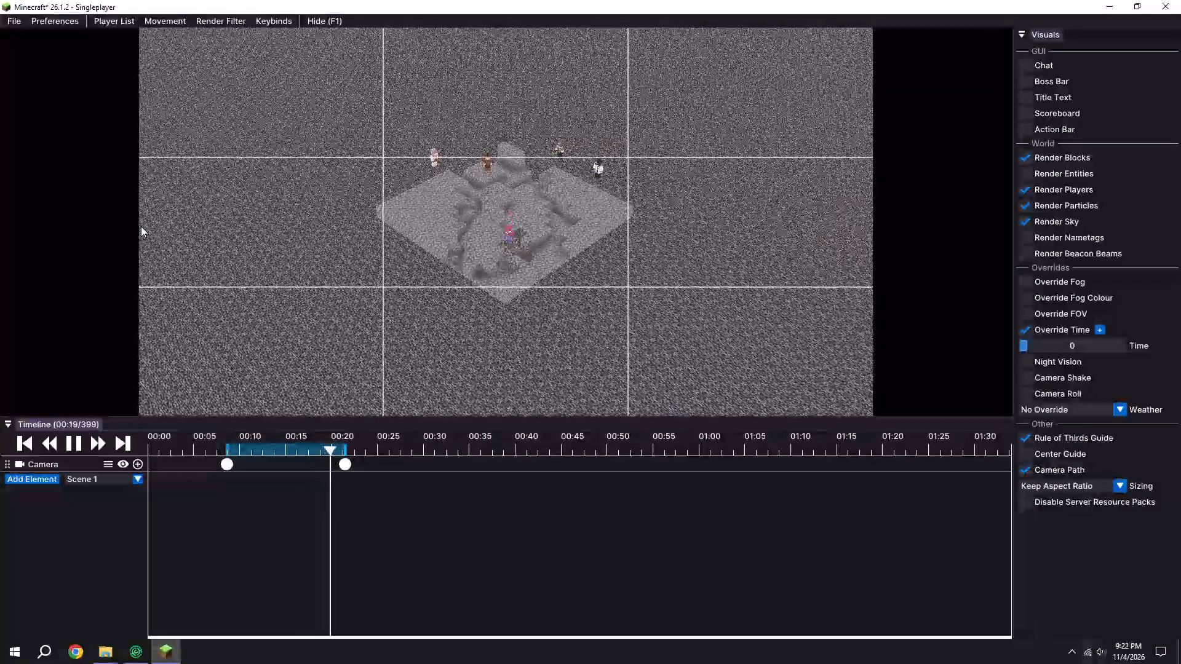
drag(562, 263, 590, 326)
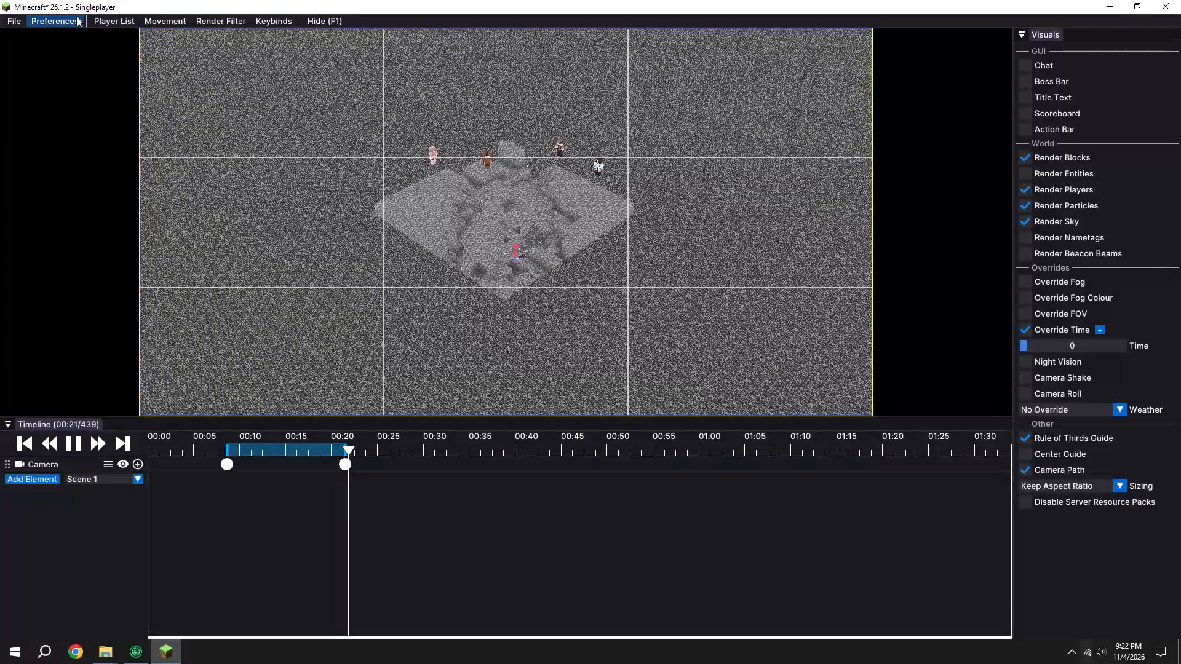
Export the selected segment as an MP4 video named cobble in the paid one folder.
click(10, 18)
click(50, 39)
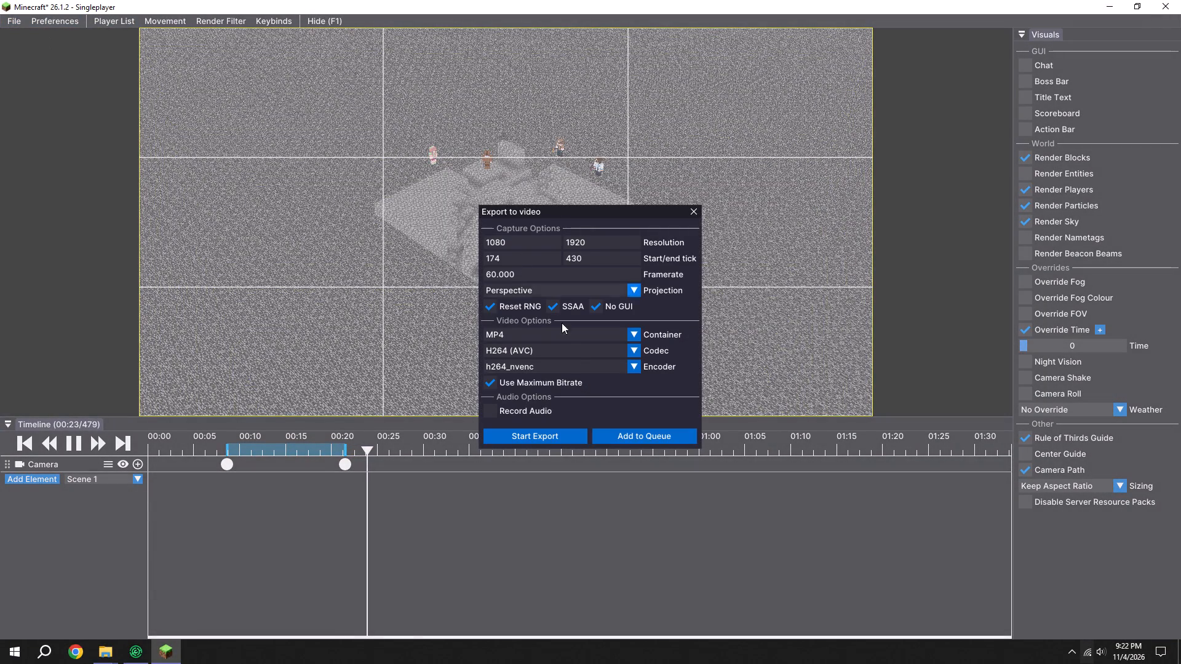
click(546, 443)
key(BackSpace)
text(cobble)
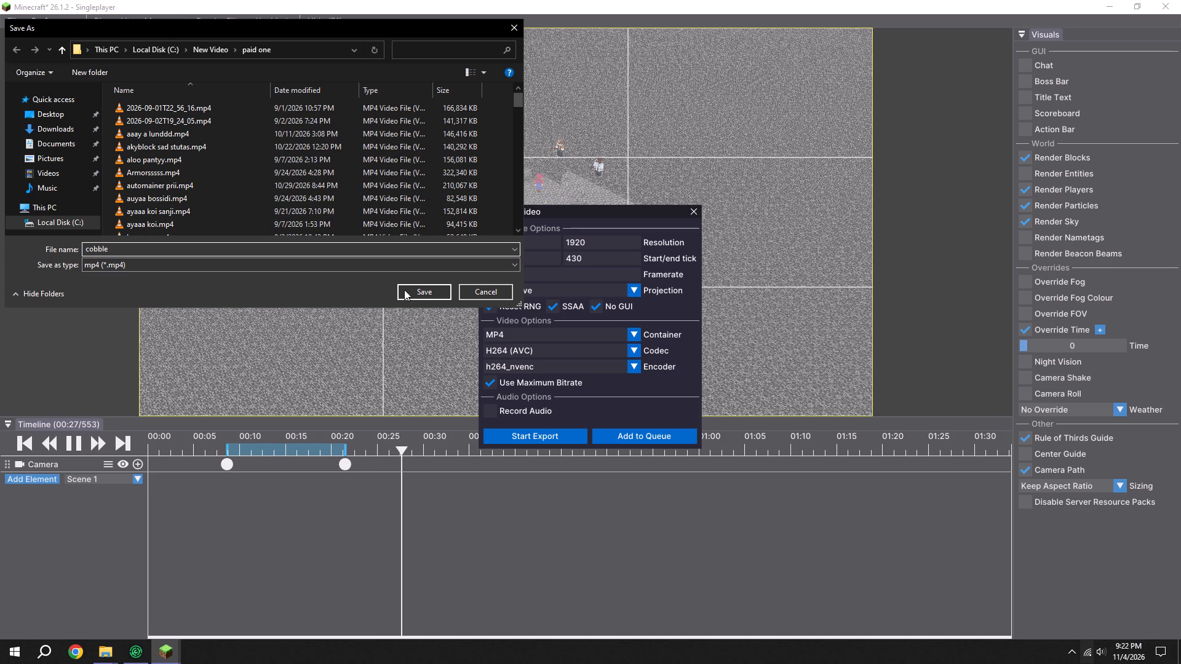
click(426, 290)
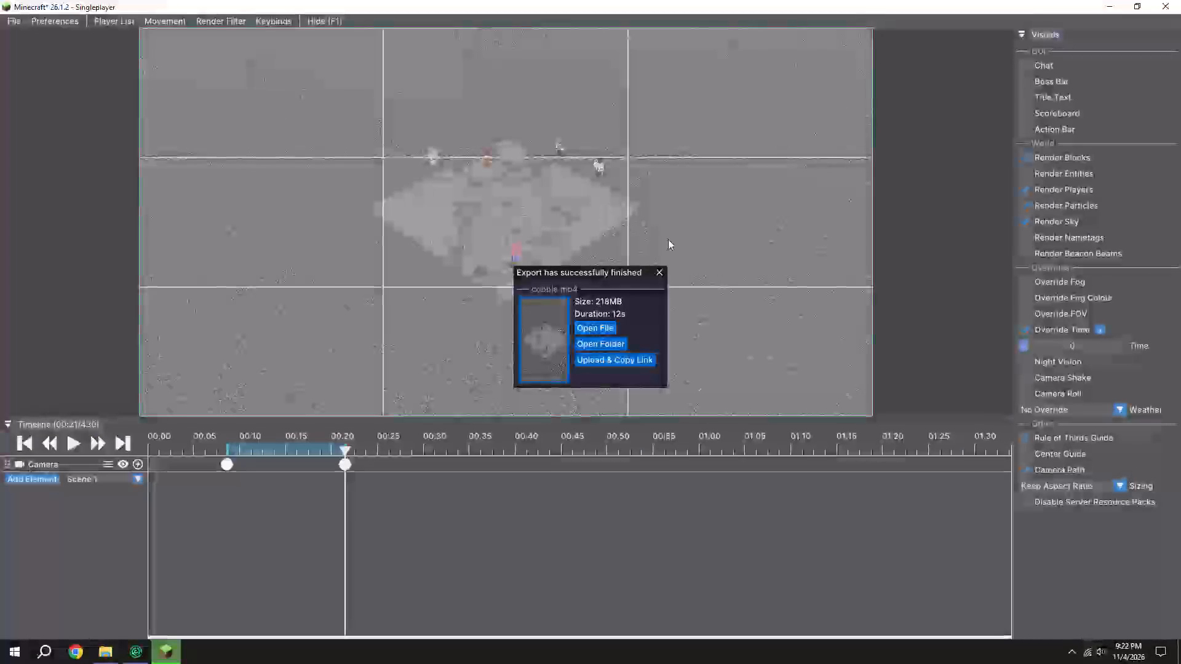
Open the folder containing the exported cobble video and close the export summary.
click(610, 339)
click(655, 267)
Save and quit the replay to the title screen, and close both Minecraft and the Modrinth App.
key(Escape)
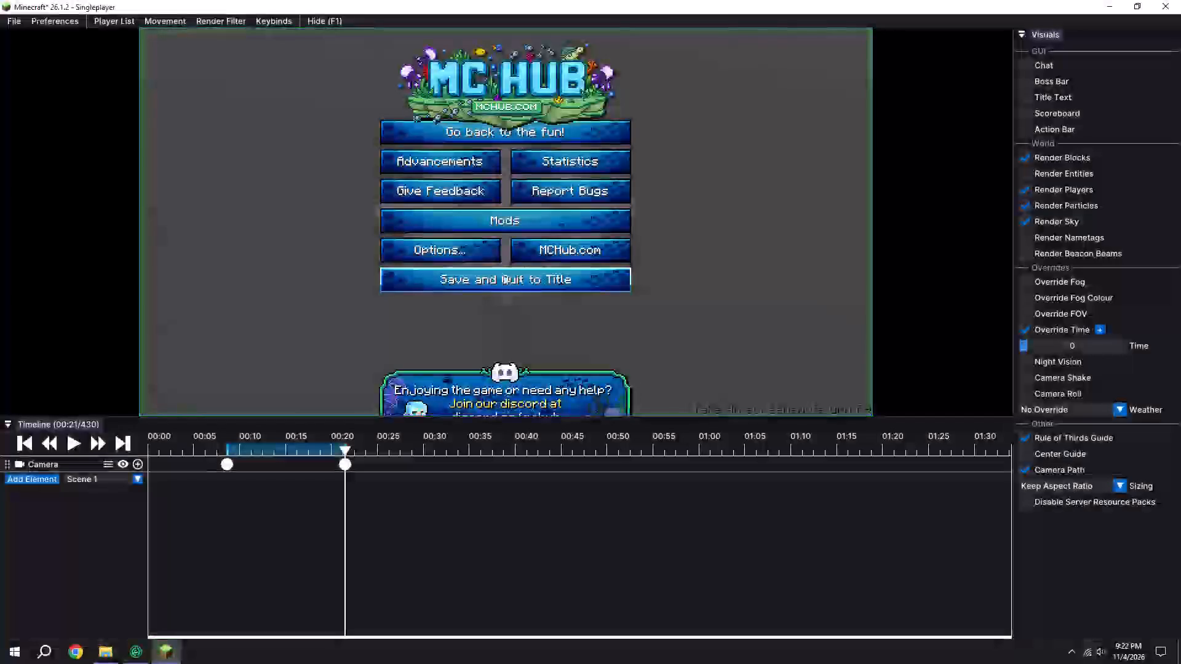
click(485, 275)
click(1175, 0)
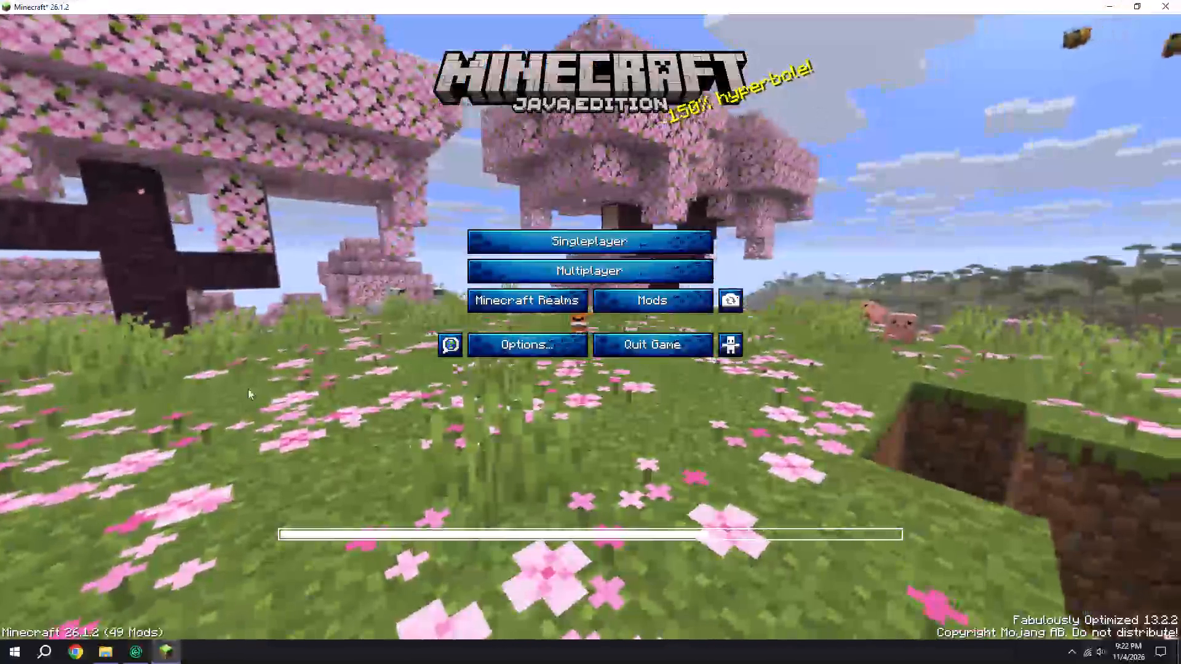
right_click(137, 650)
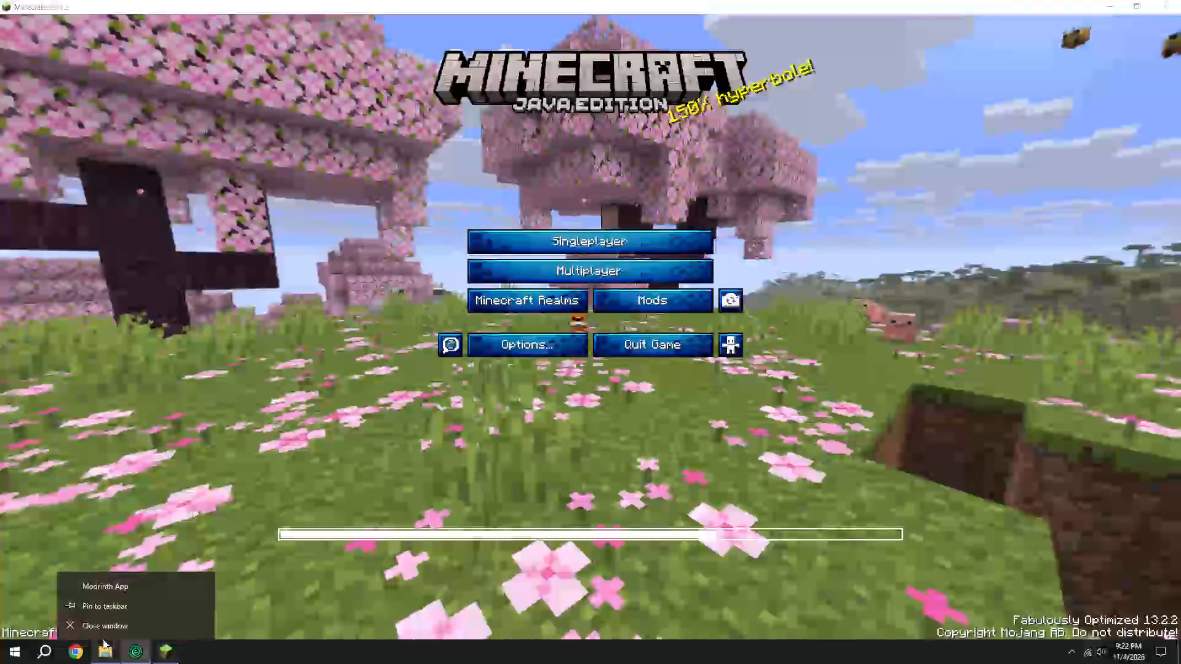
click(93, 633)
Launch Adobe Premiere Pro 2025.
click(0, 663)
scroll(90, 389, down, 6)
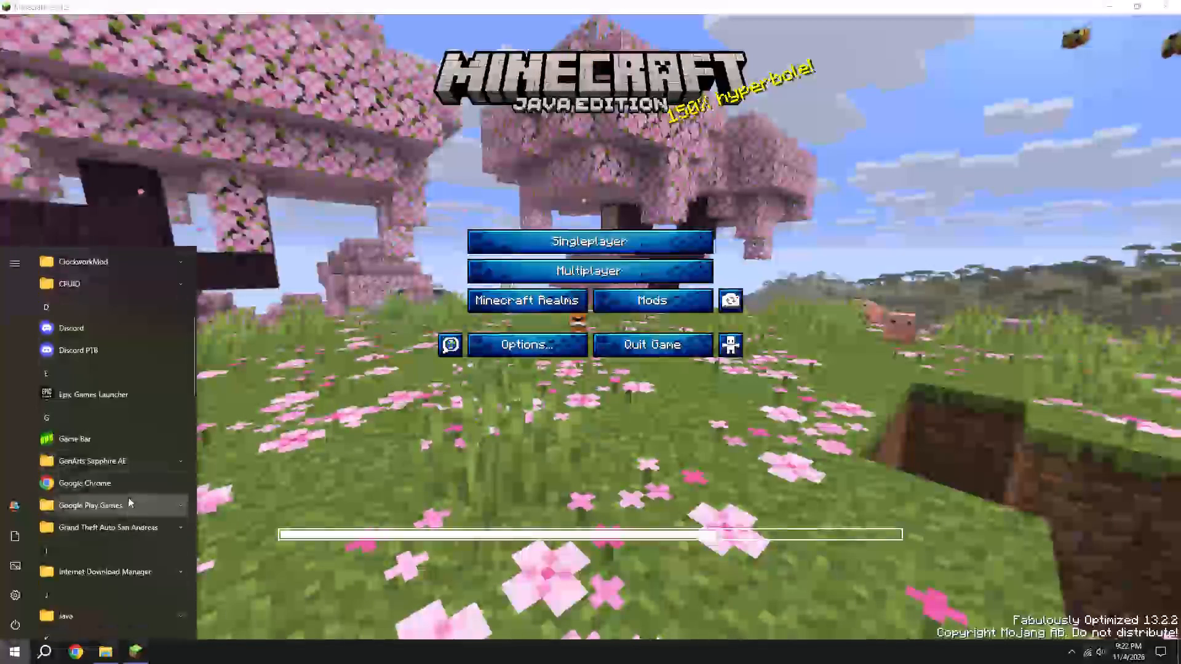
scroll(128, 497, up, 5)
click(110, 342)
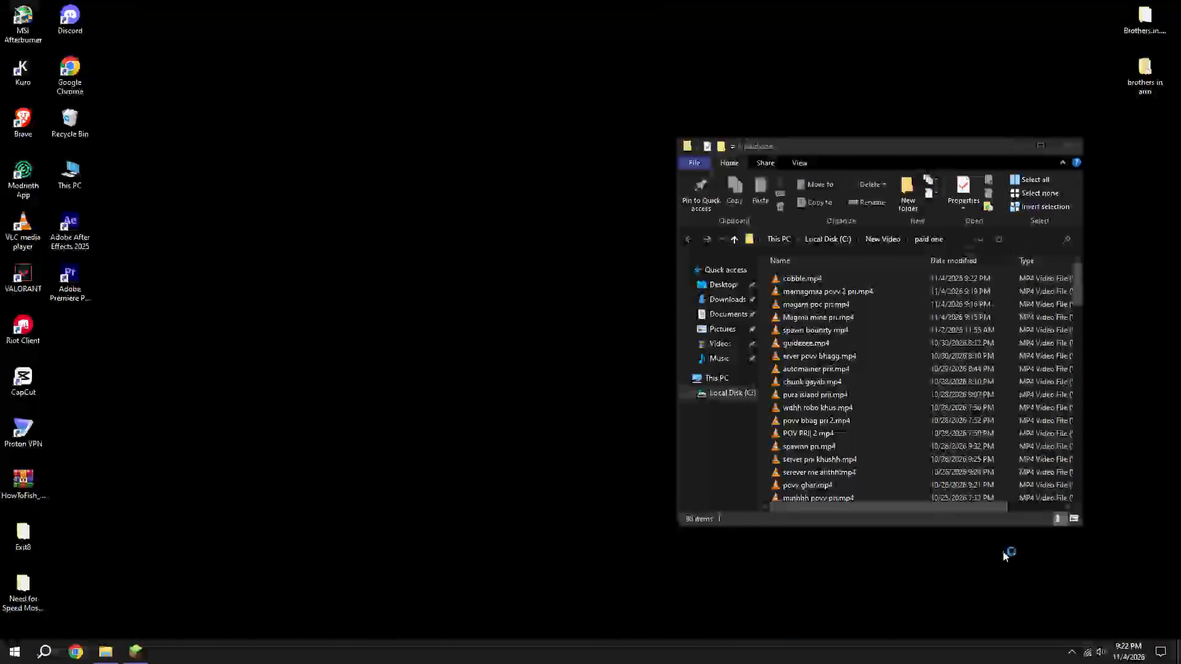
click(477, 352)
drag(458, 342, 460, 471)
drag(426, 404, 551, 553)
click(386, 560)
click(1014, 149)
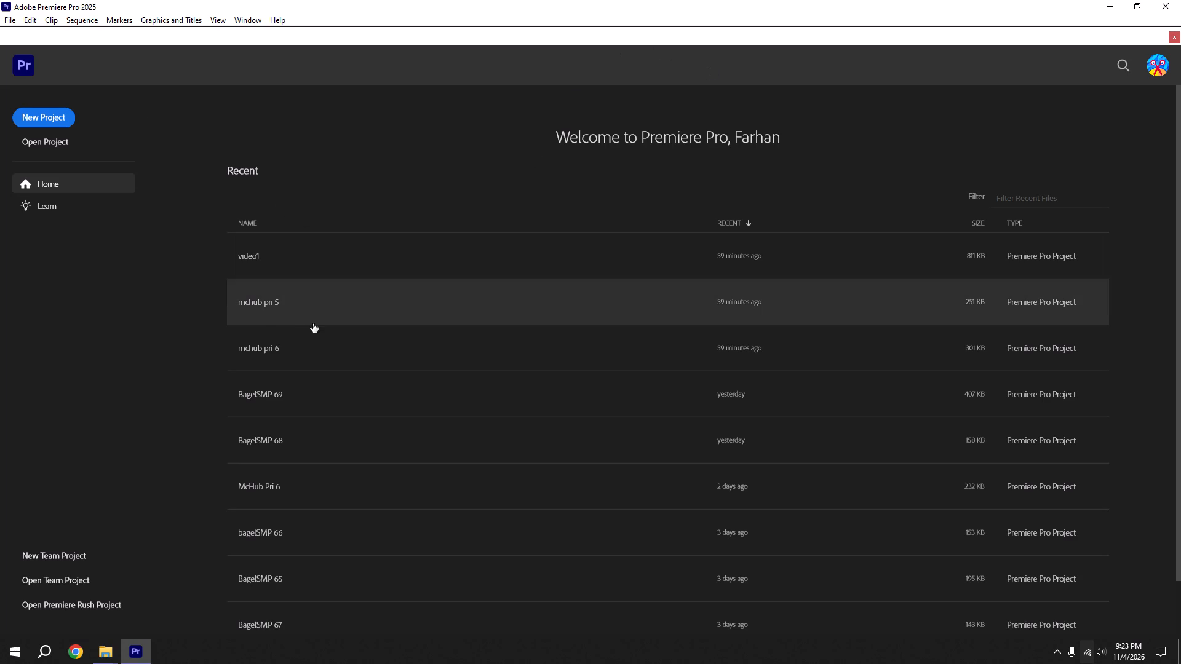
Open the recent Premiere Pro project mchub pri 6.
click(303, 361)
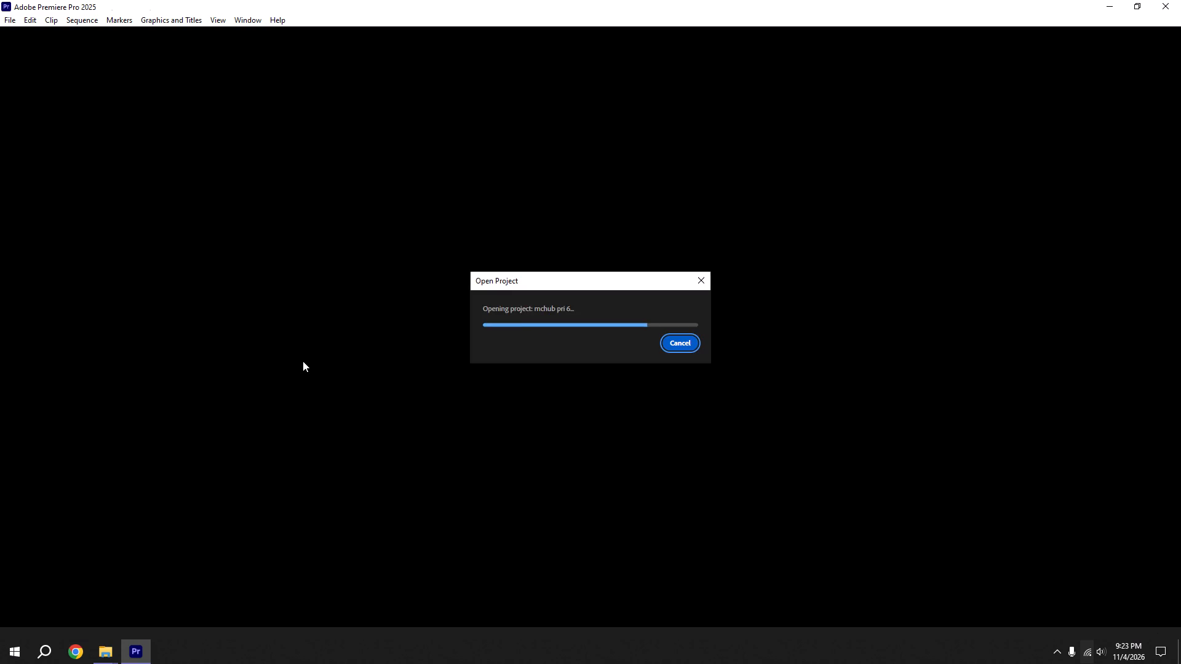
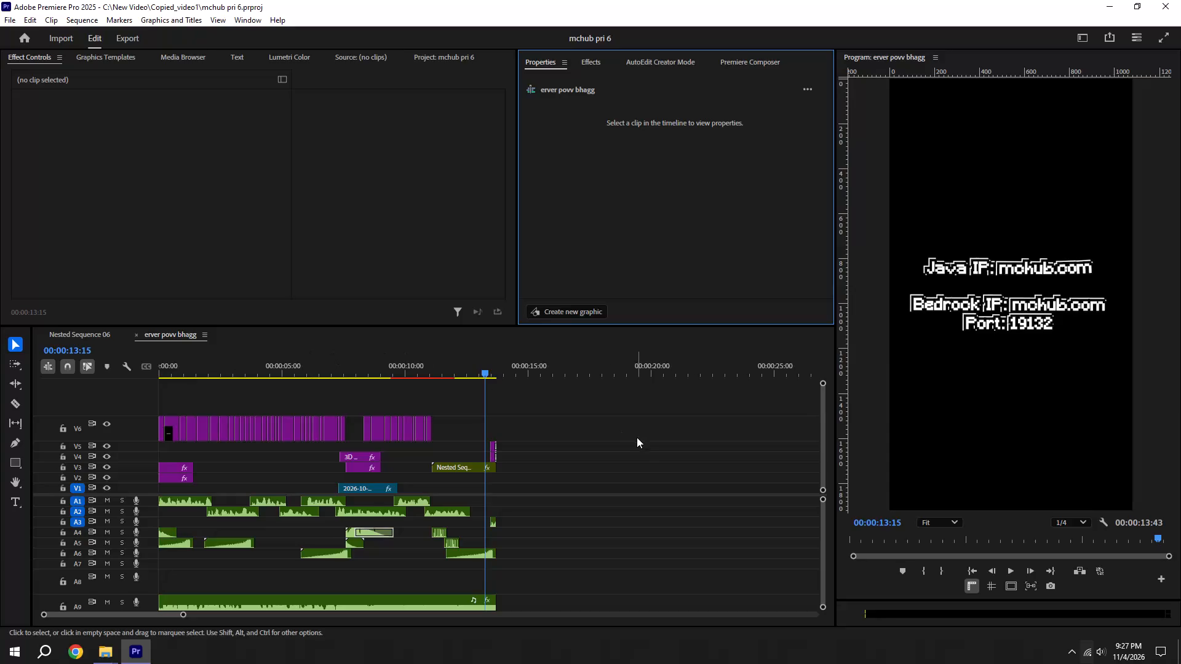
Play the erver povv bhagg sequence from its start to check the captions and audio, and save the project.
key(ctrl+s)
drag(658, 499, 687, 505)
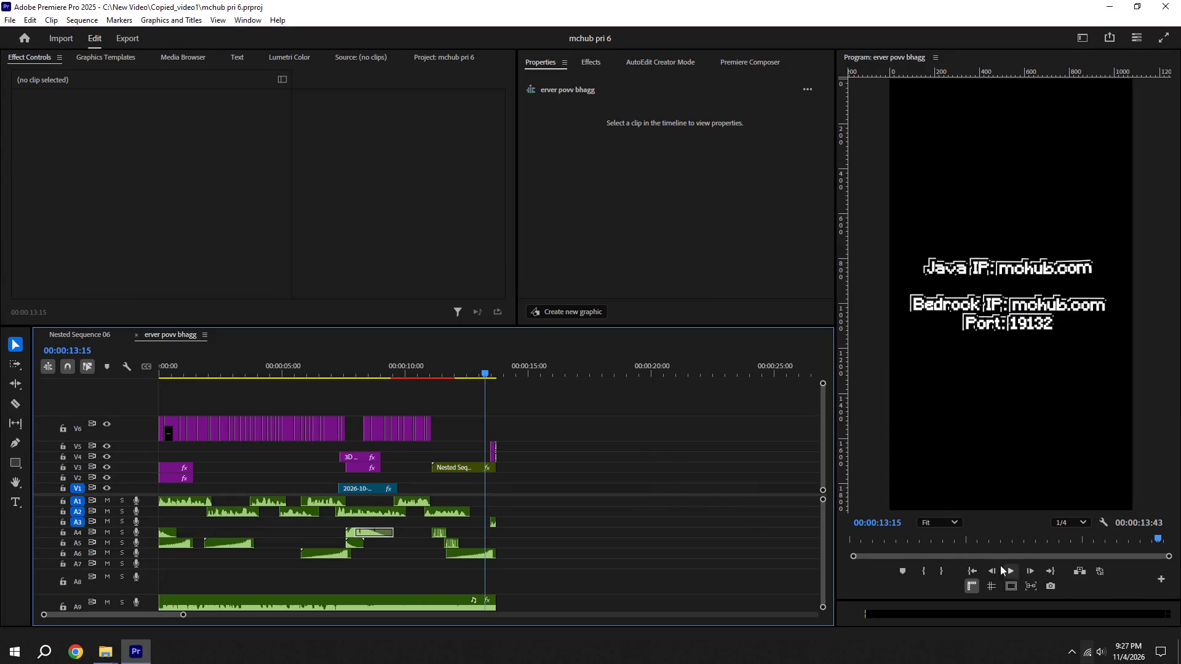
click(981, 566)
click(969, 571)
key(space)
alt+scroll(330, 505, up, 6)
alt+scroll(328, 500, down, 6)
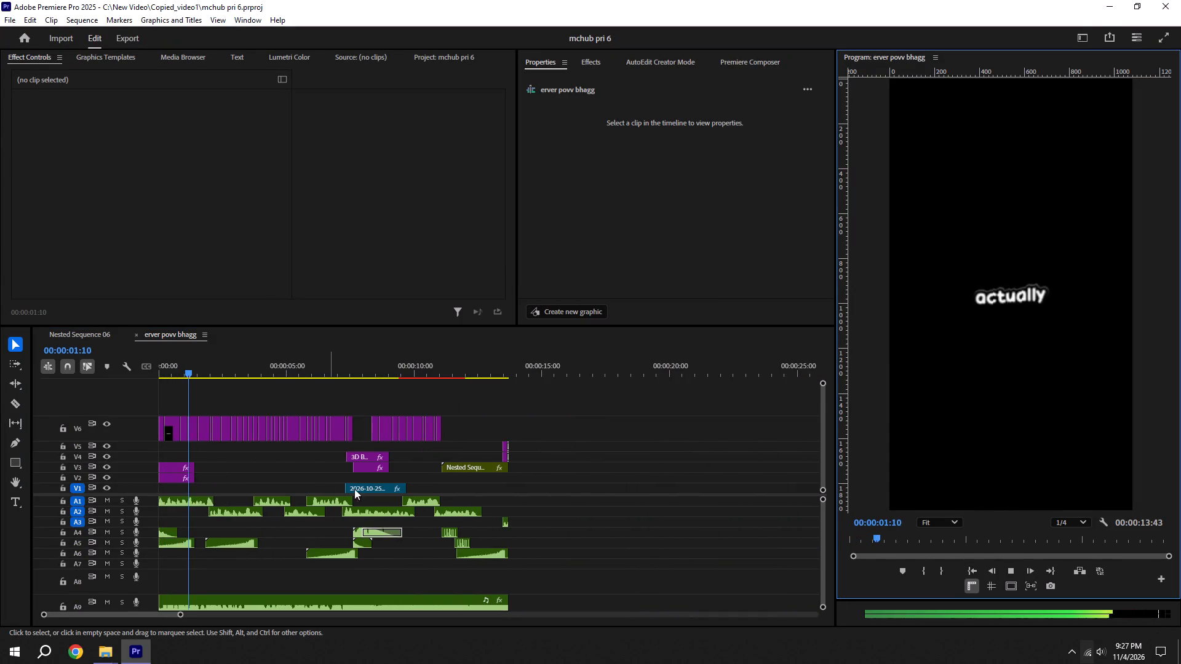
key(ctrl+s)
key(space)
alt+scroll(228, 569, down, 3)
key(ctrl+s)
Add cobble.mp4 from the paid one folder to track V1, trim both its ends, and move it to the sequence start.
click(99, 663)
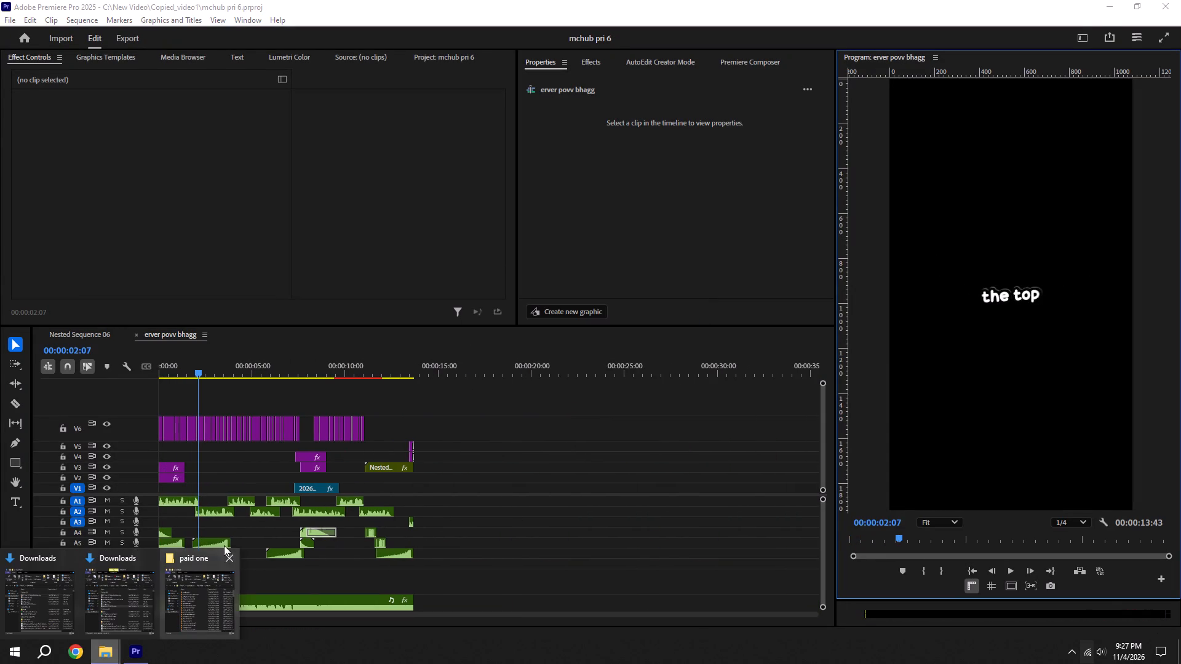
click(206, 622)
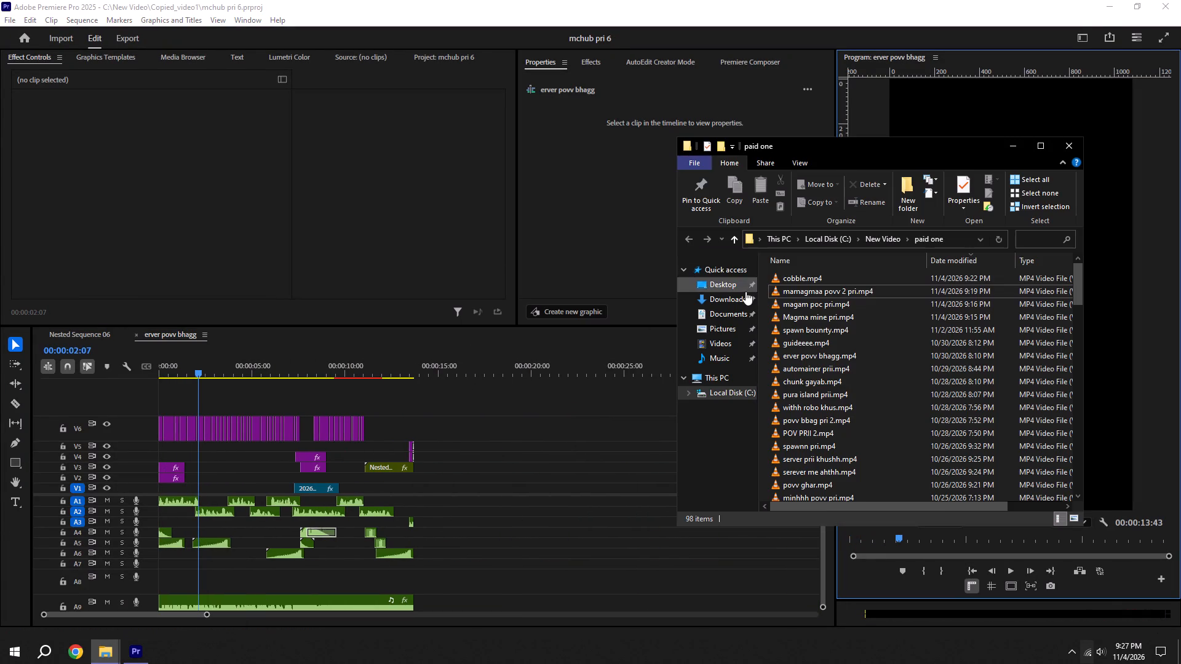
drag(800, 274, 445, 488)
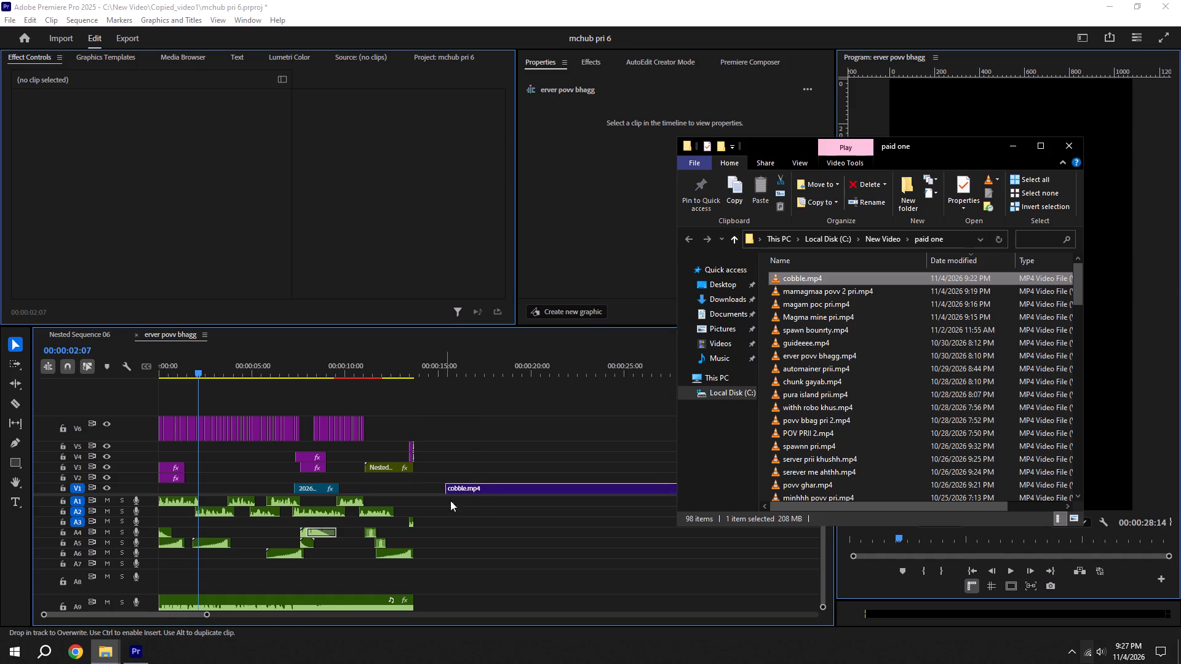
click(472, 520)
drag(446, 489, 471, 492)
drag(683, 487, 548, 499)
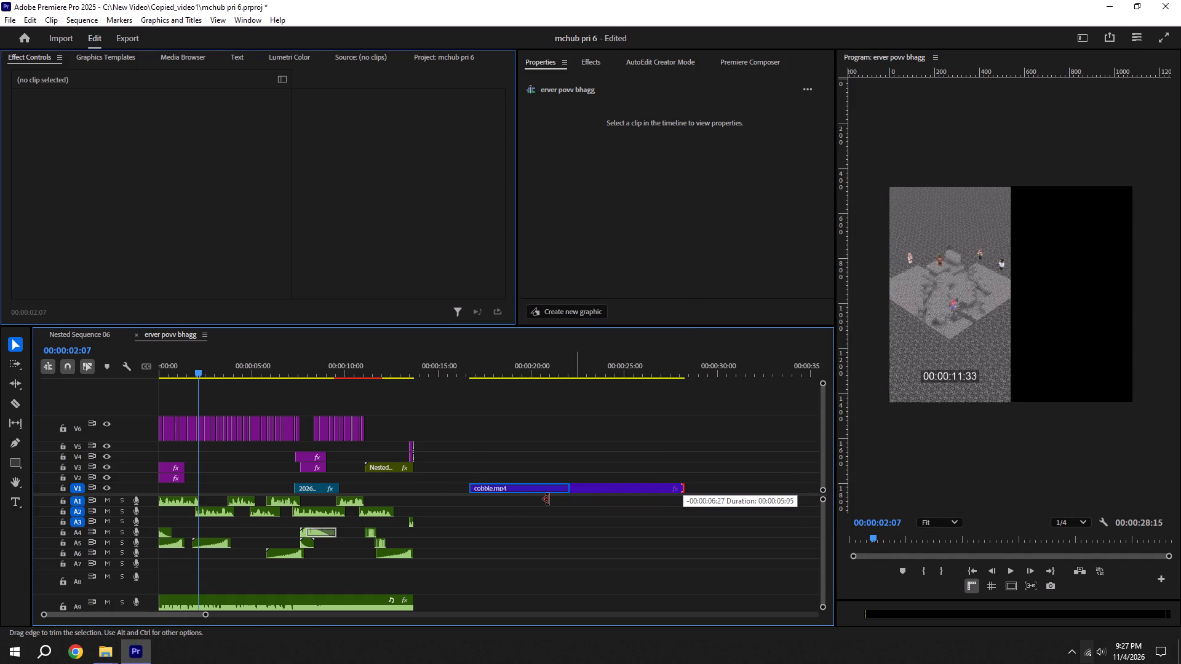
drag(548, 499, 511, 499)
drag(491, 489, 167, 494)
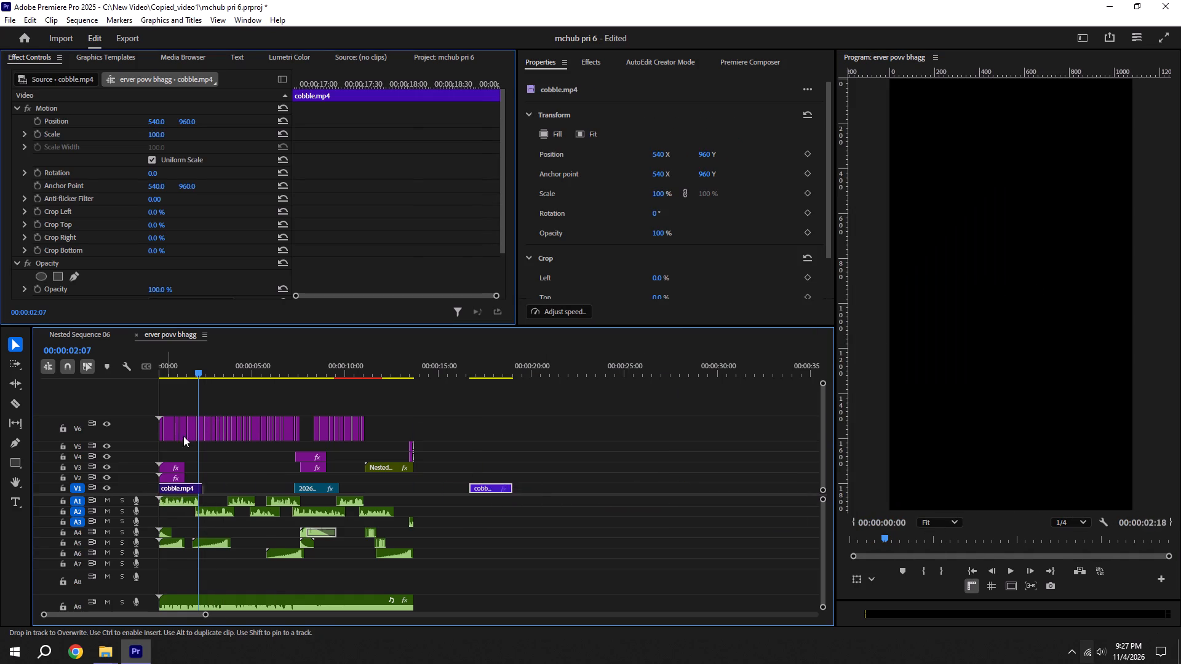
Play the opening and trim the end of cobble.mp4 to 00:00:02:02, where the caption "but" starts.
drag(185, 371, 58, 368)
key(space)
alt+scroll(253, 437, up, 11)
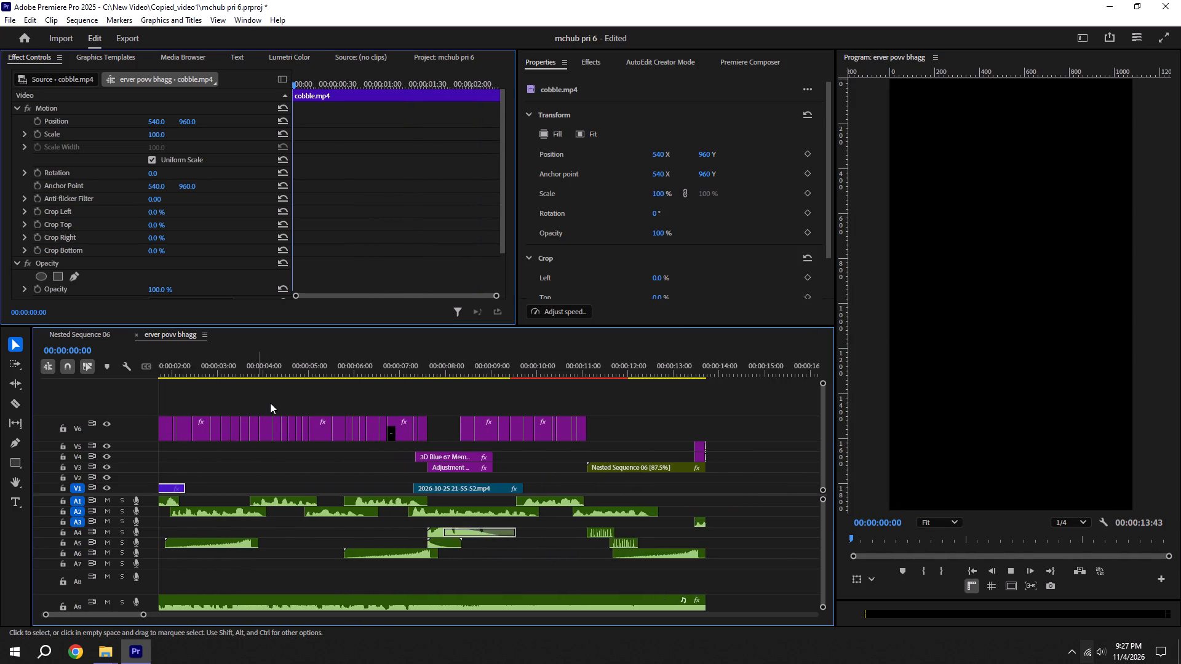
alt+scroll(232, 451, up, 12)
key(space)
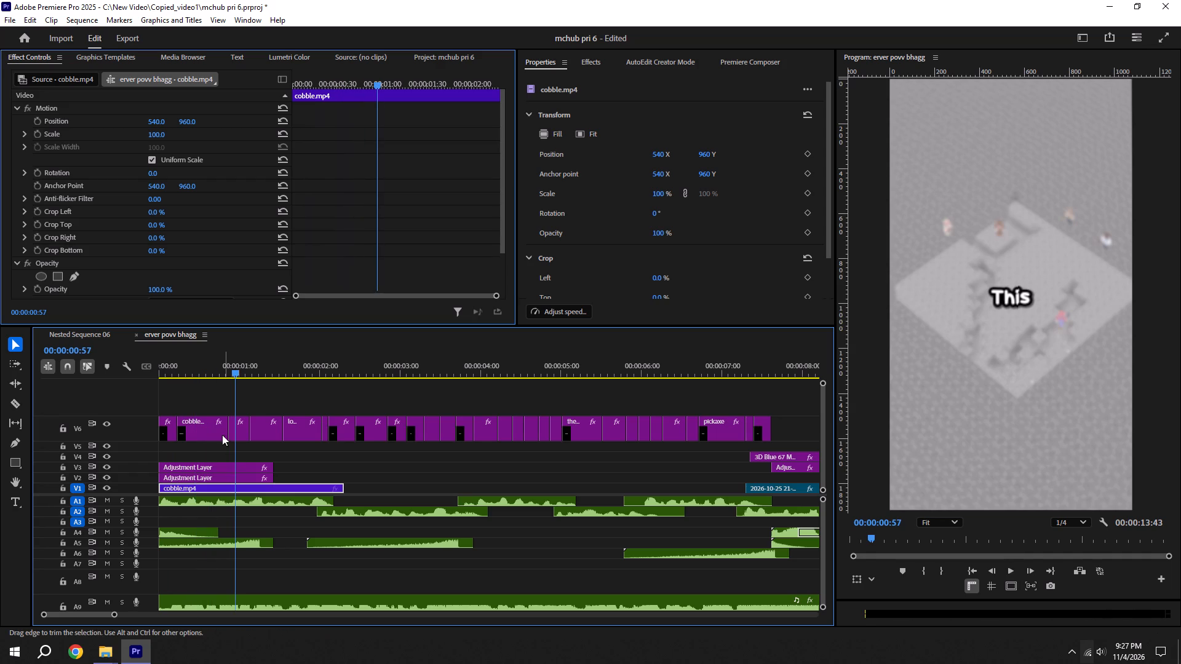
key(space)
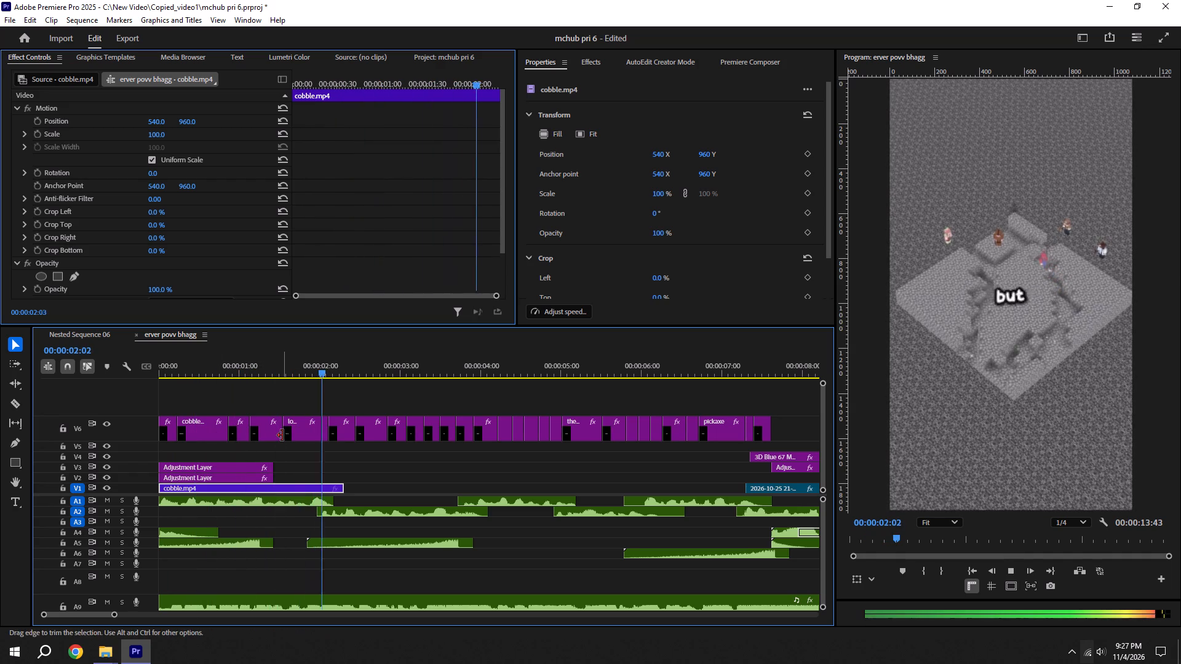
key(space)
scroll(382, 443, up, 11)
shift+drag(303, 365, 293, 363)
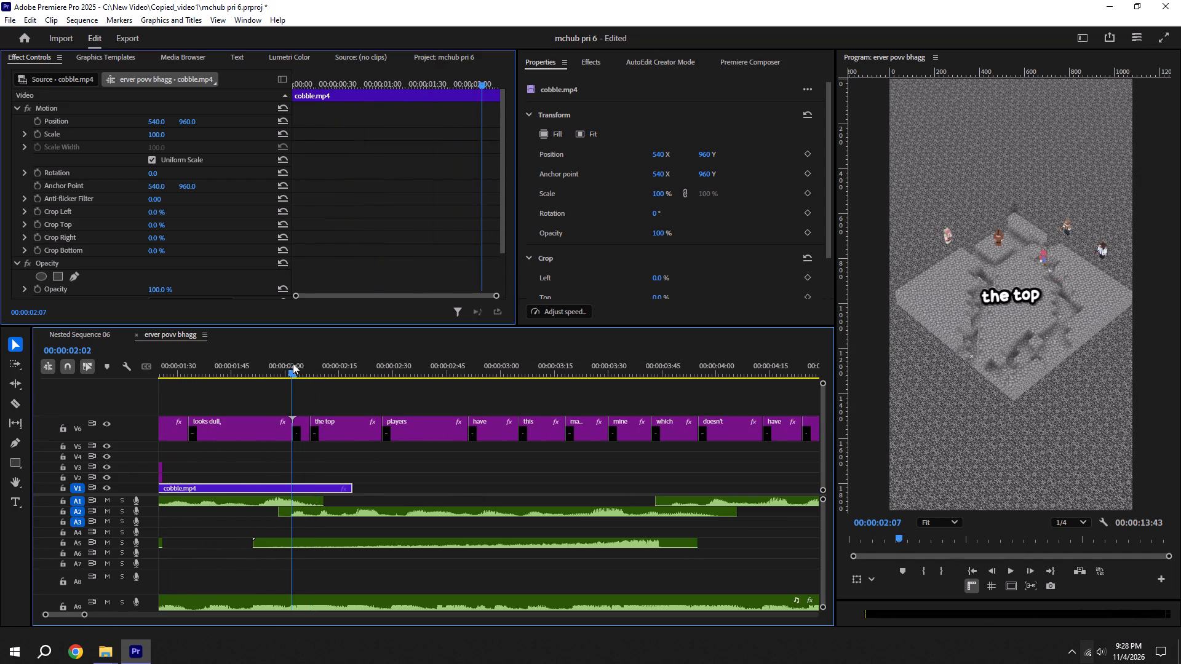
shift+drag(293, 363, 288, 363)
drag(359, 492, 311, 494)
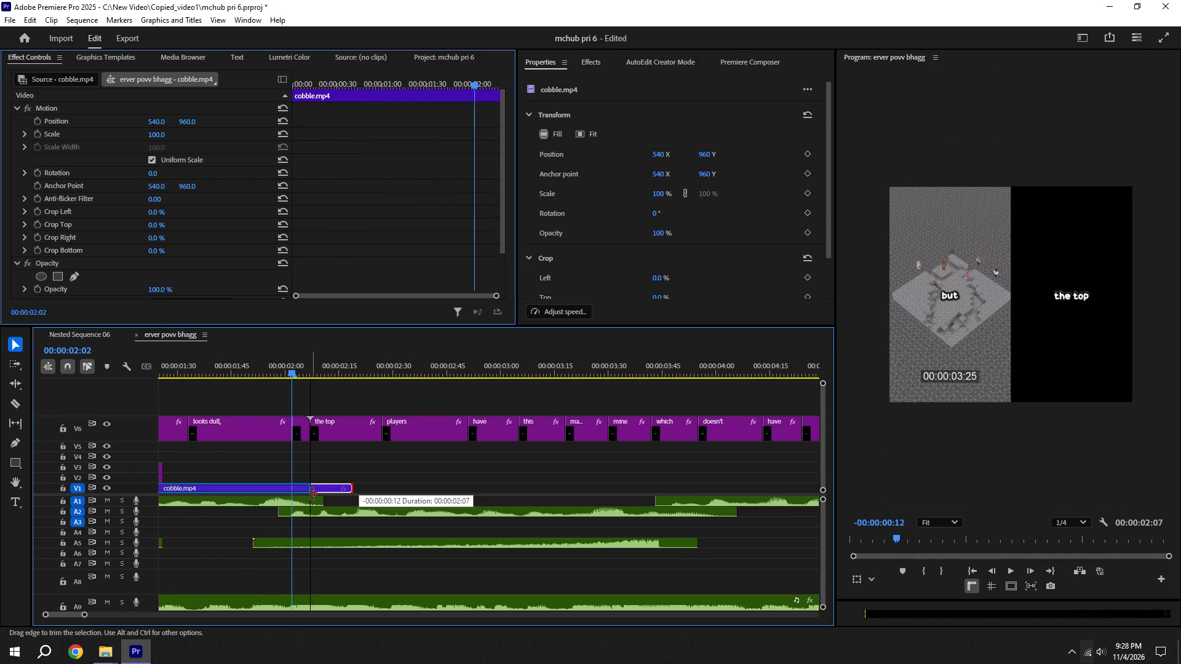
drag(311, 494, 295, 497)
click(344, 473)
Play the section after cobble.mp4 to review its captions, return the playhead to 00:00:02:02, and save the project.
alt+scroll(344, 473, down, 6)
key(space)
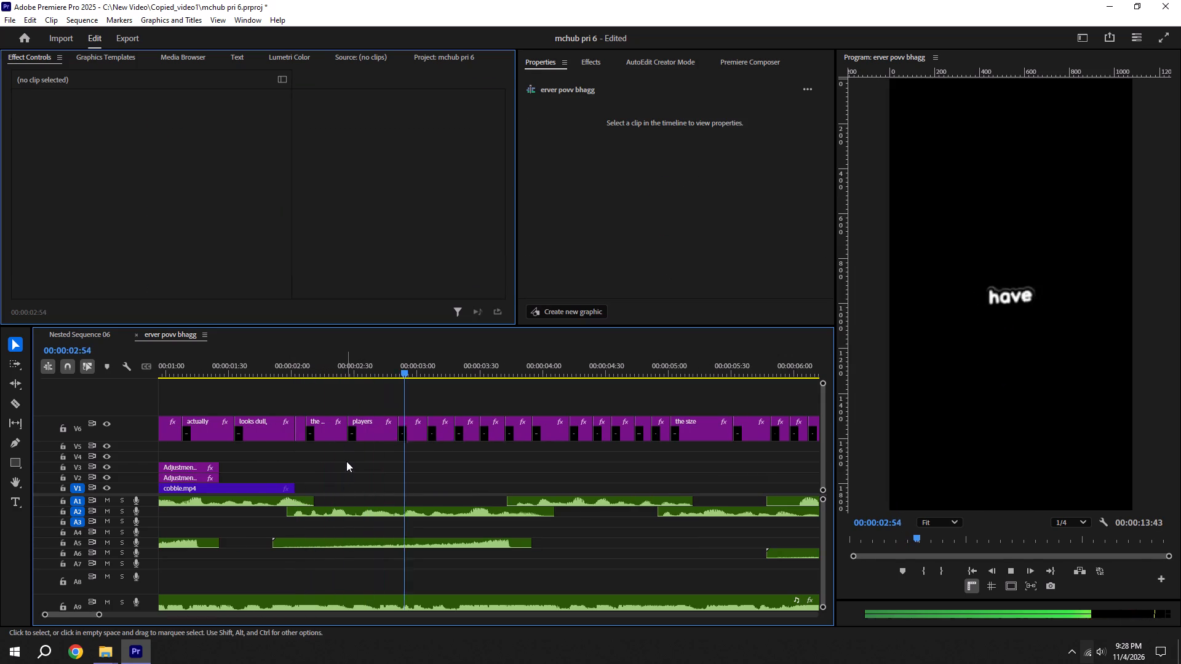
key(space)
key(space)
key(space)
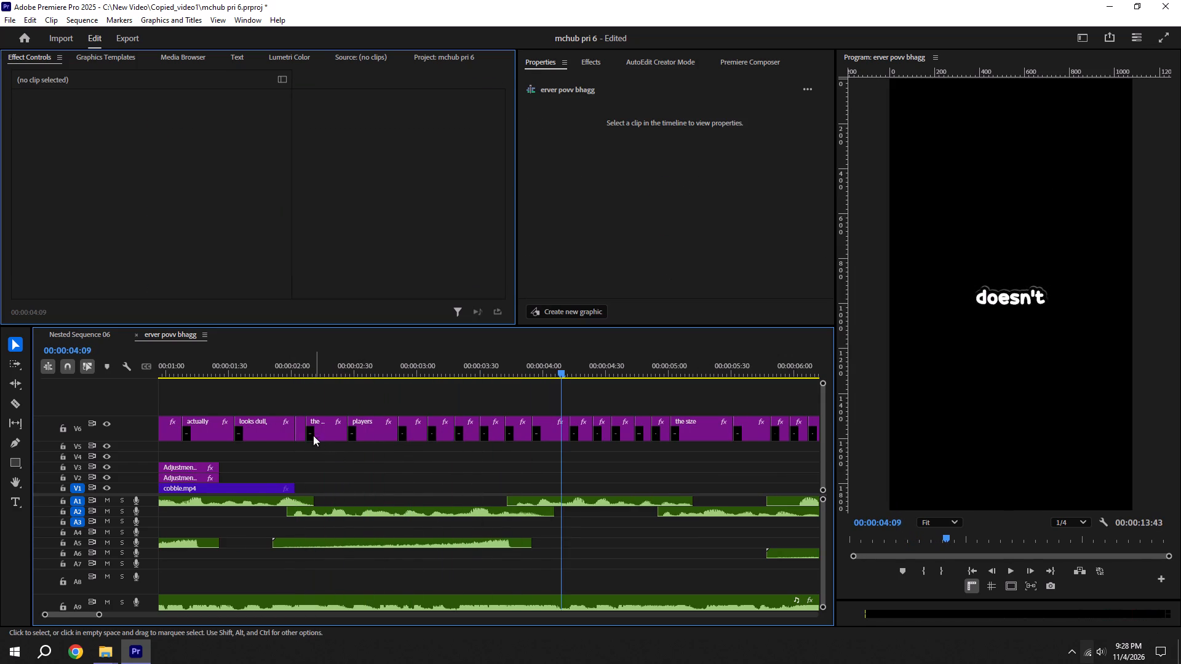
shift+drag(284, 373, 294, 373)
alt+scroll(294, 373, down, 5)
key(ctrl+s)
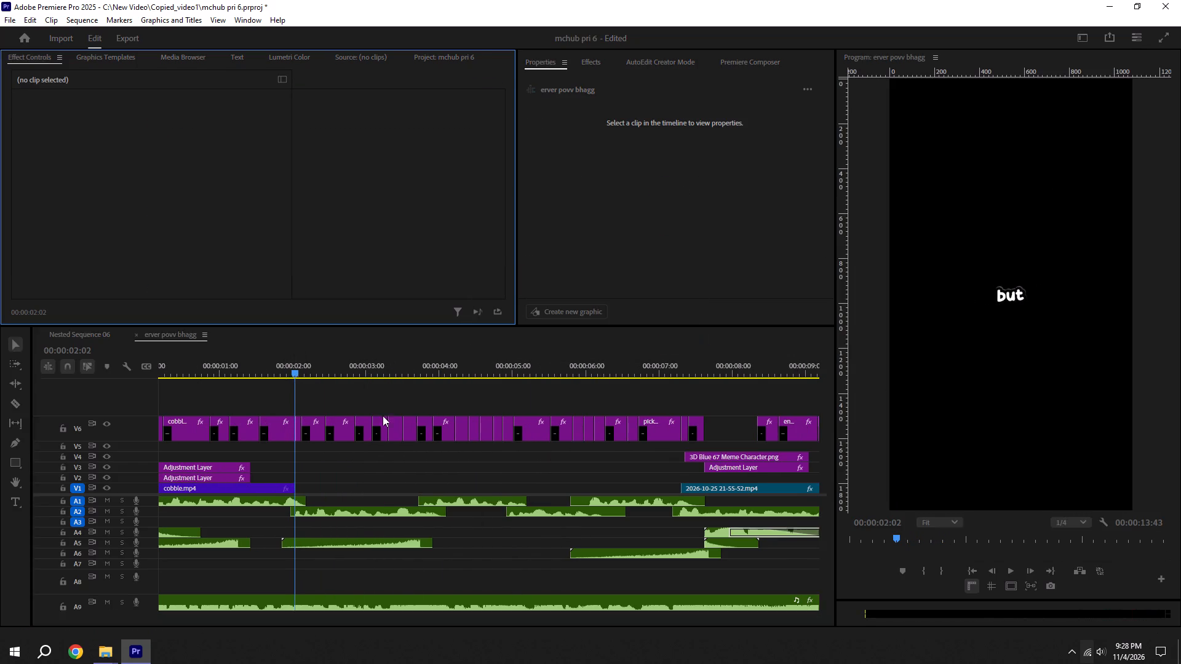
Add mamagmaa povv 2 pri.mp4 from the paid one folder to a new video track above the captions.
click(101, 662)
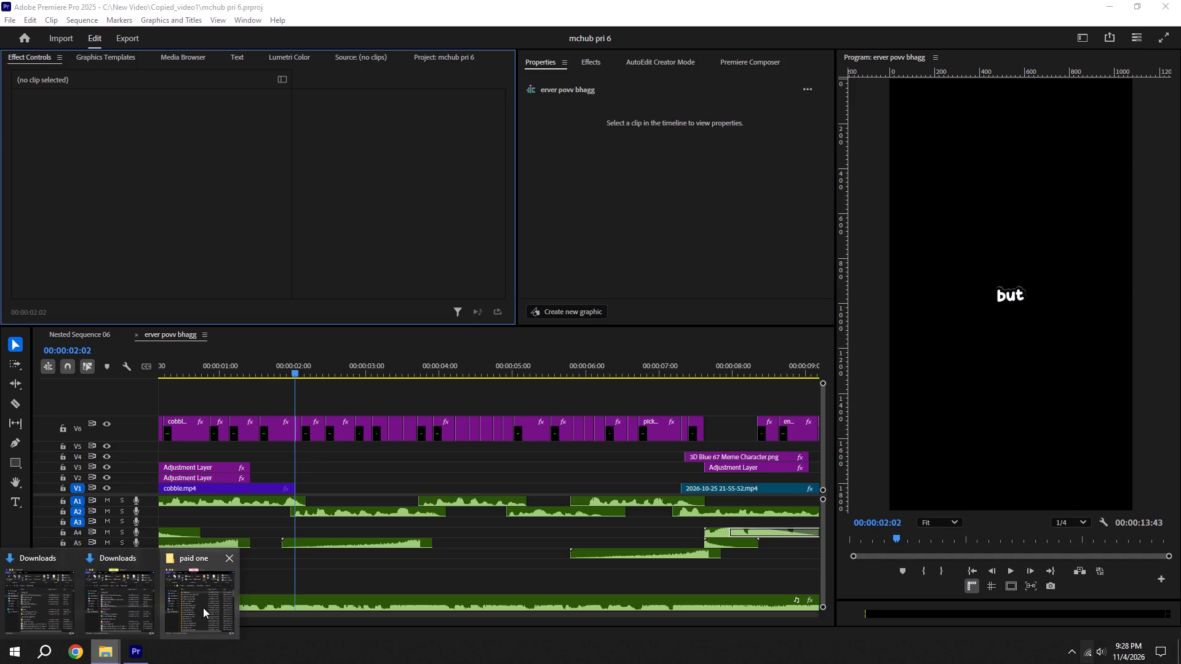
click(203, 607)
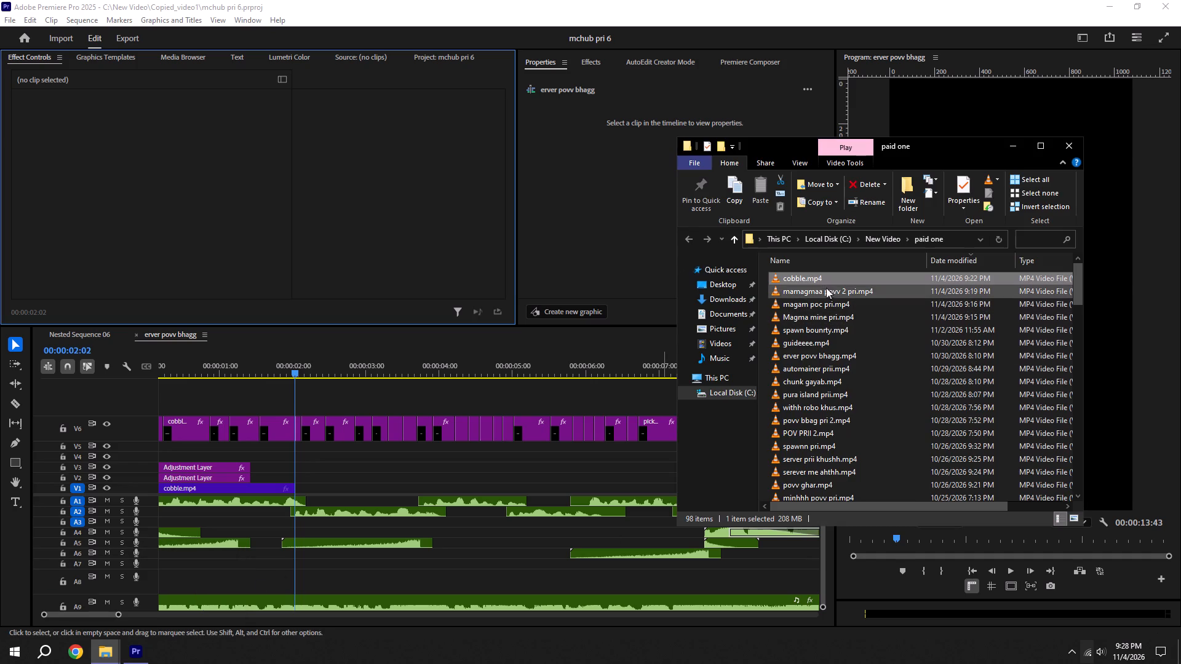
drag(813, 294, 384, 388)
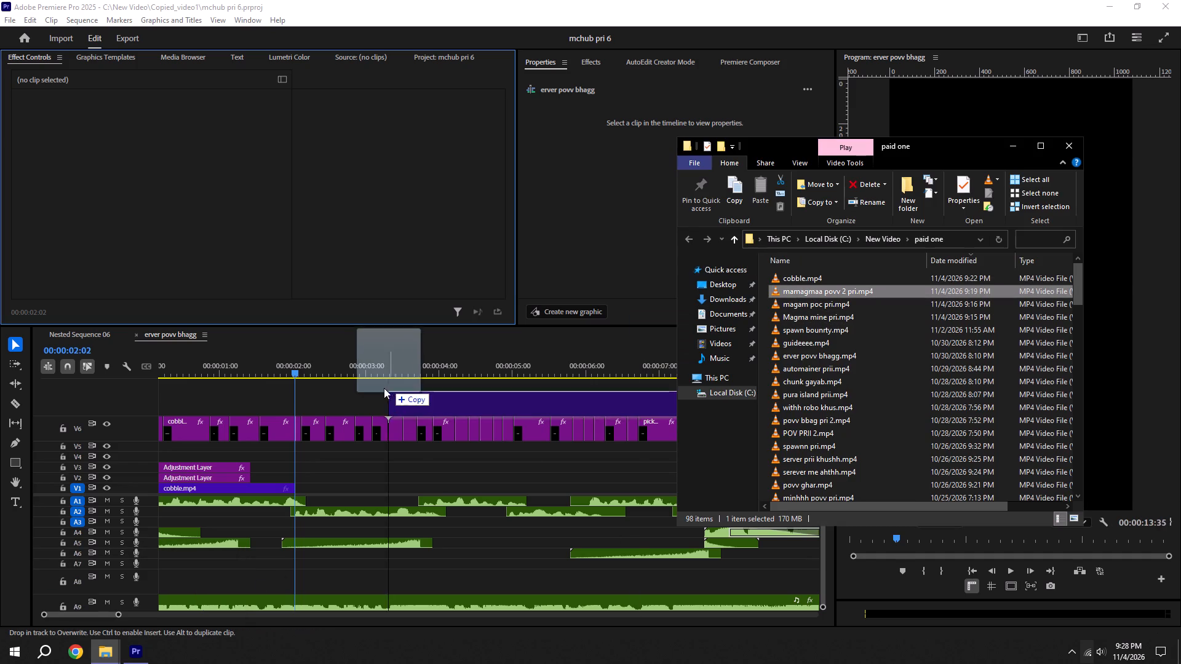
drag(384, 388, 379, 395)
alt+scroll(382, 393, down, 7)
click(570, 417)
key(ctrl+s)
Trim both ends of the mamagmaa povv 2 pri.mp4 clip on V7 and save the project.
drag(458, 408, 446, 408)
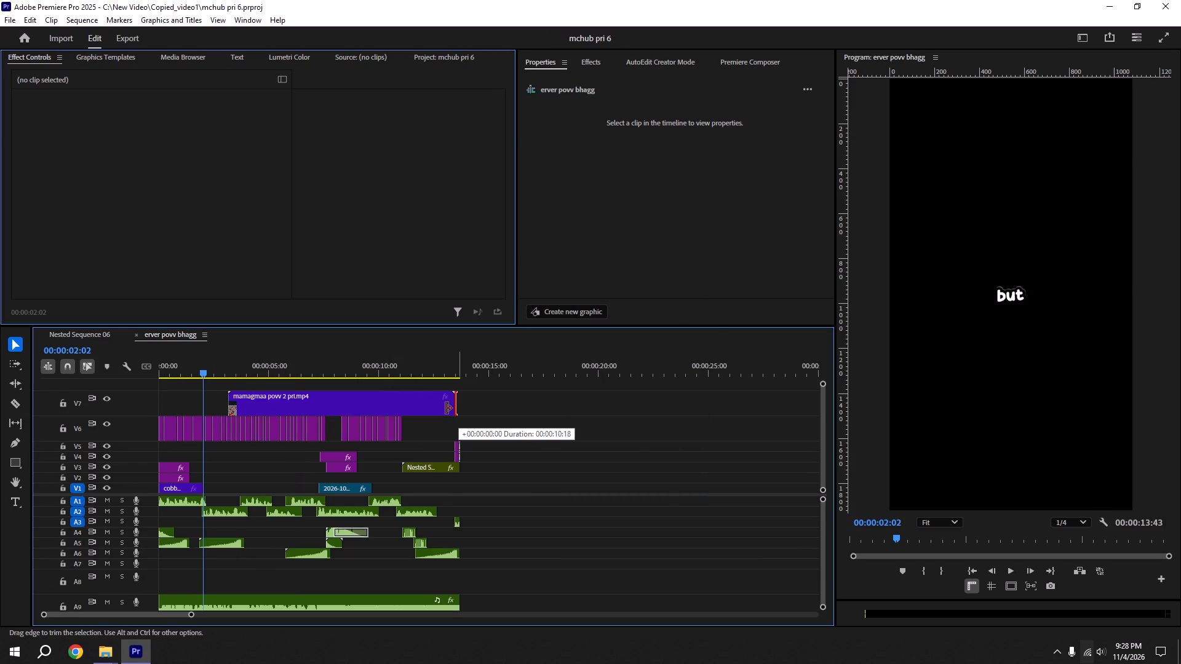
drag(446, 408, 441, 408)
drag(228, 403, 243, 404)
key(ctrl+s)
drag(309, 400, 288, 406)
drag(421, 399, 394, 408)
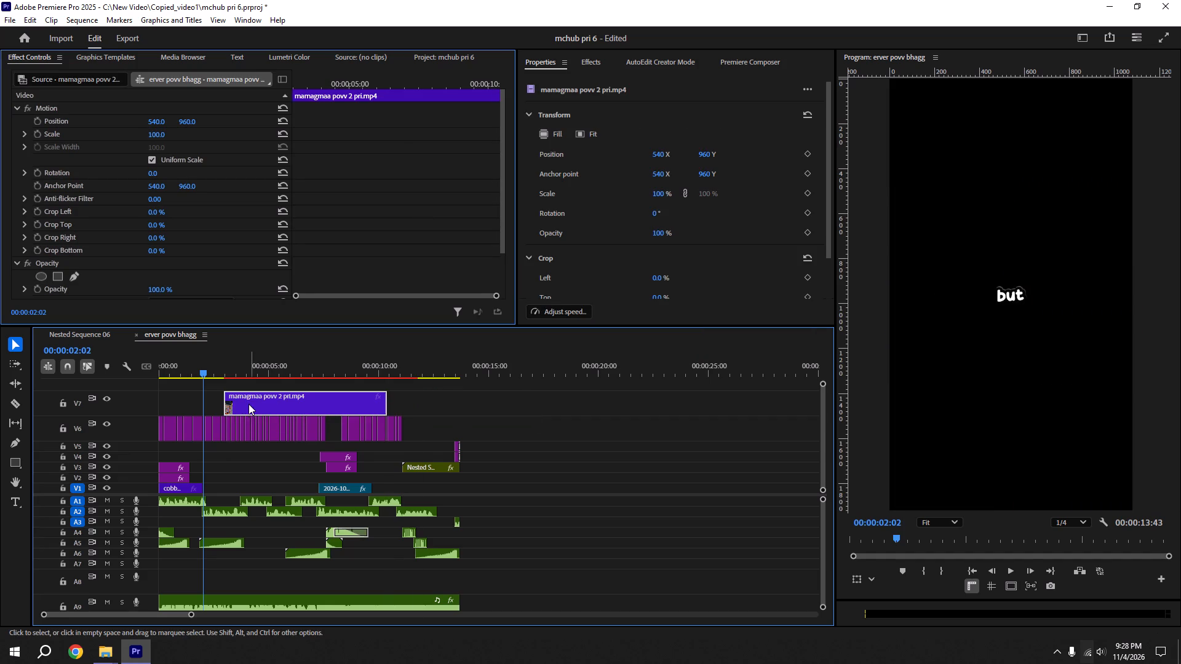
drag(228, 400, 241, 402)
key(ctrl+s)
Move the mamagmaa povv 2 pri.mp4 clip down to V2 and trim its start to meet the end of cobble.mp4.
drag(259, 402, 241, 453)
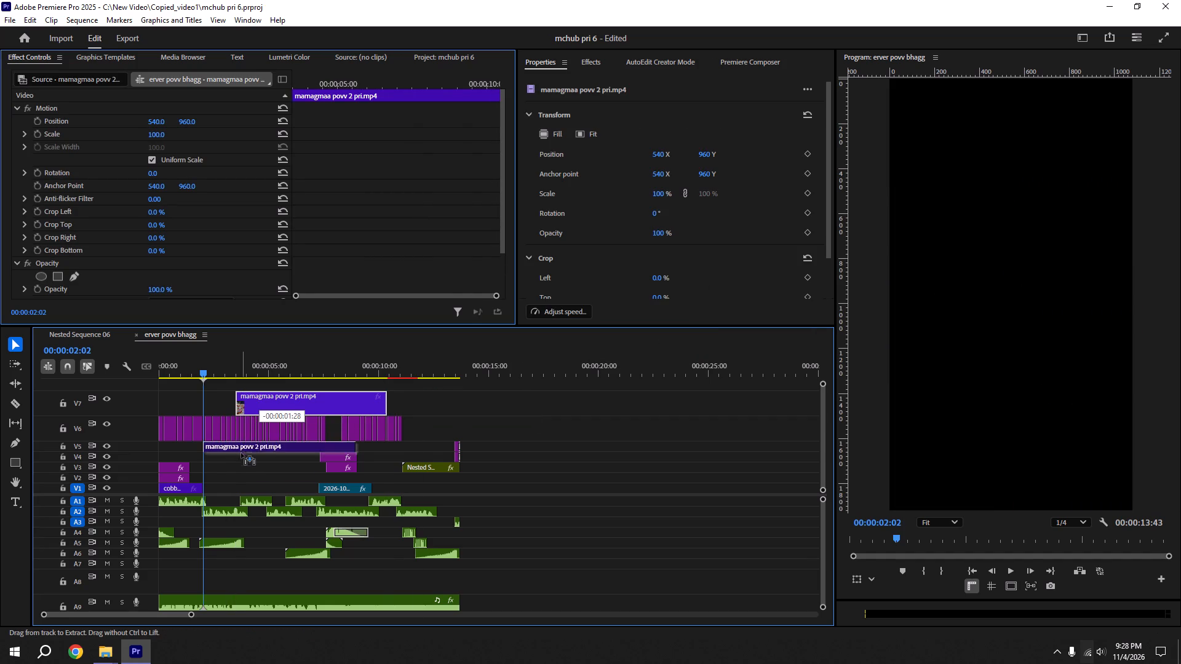
drag(241, 453, 223, 481)
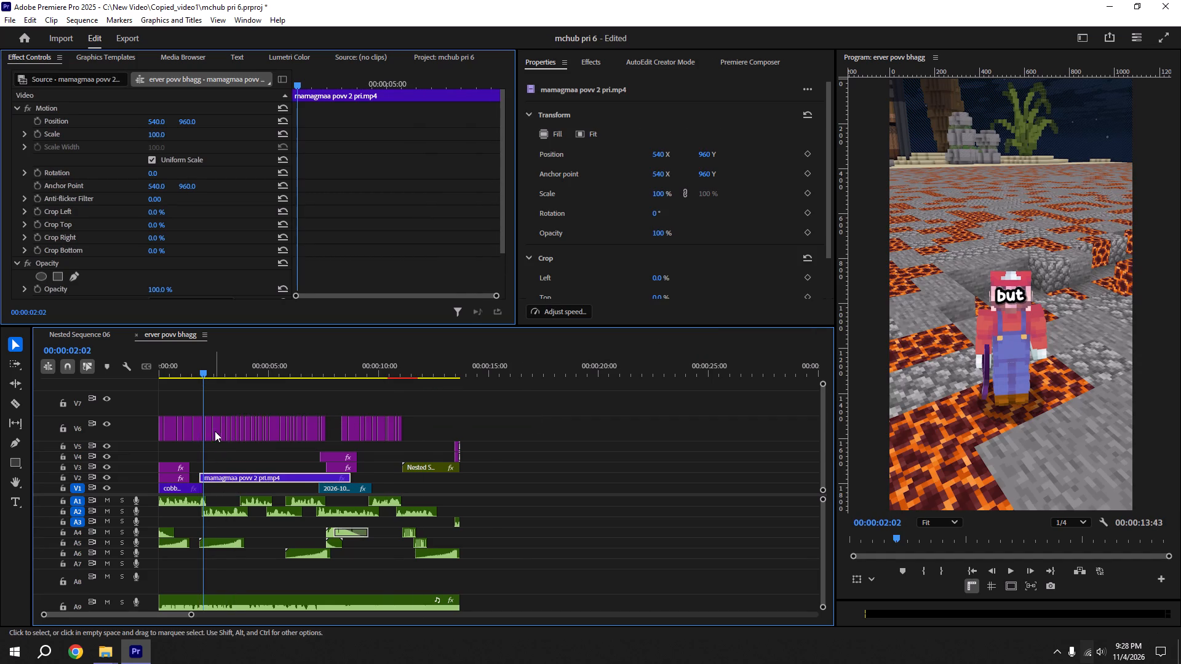
alt+scroll(209, 437, up, 11)
scroll(256, 385, up, 6)
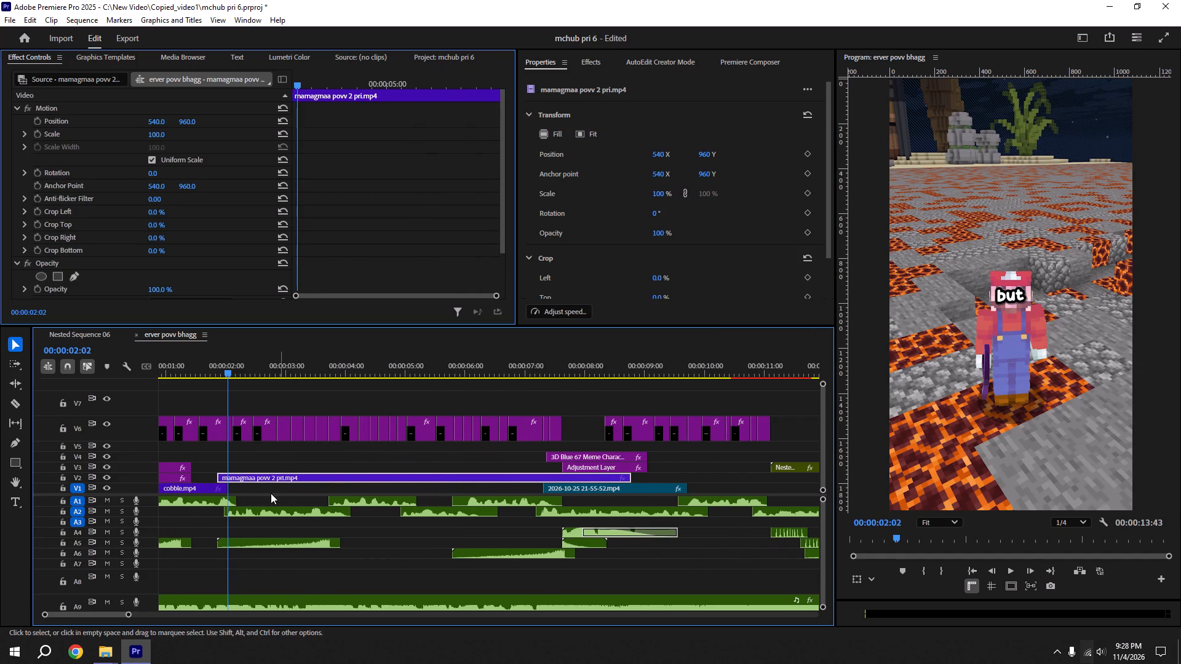
drag(224, 477, 231, 478)
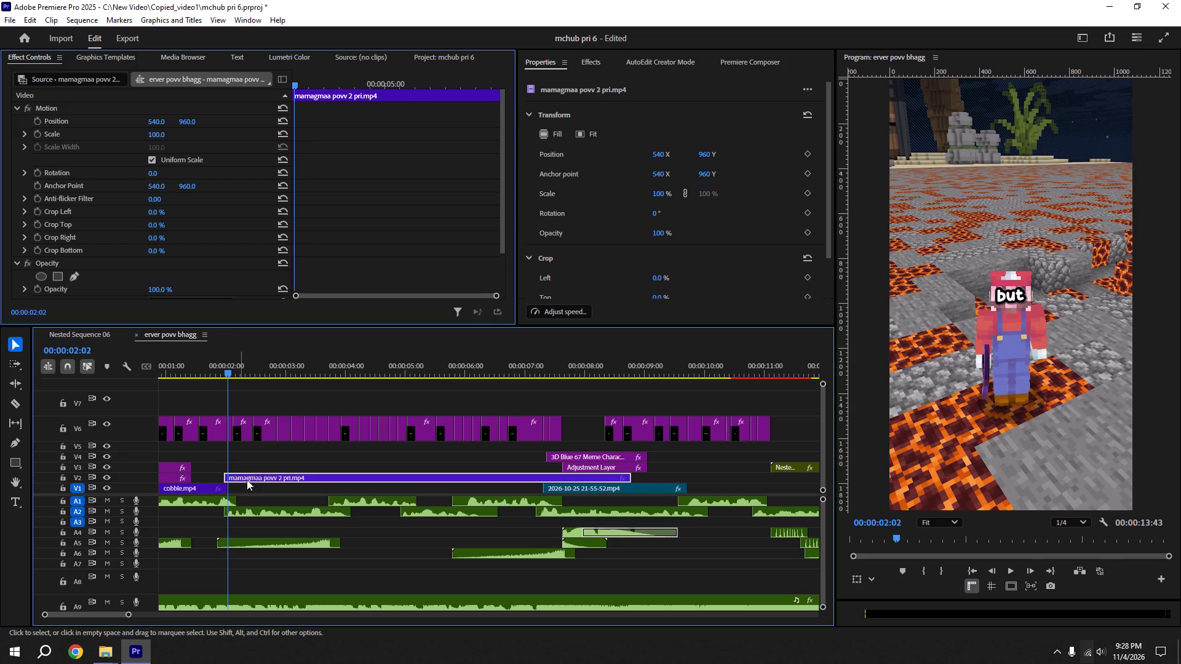
Preview the mamagmaa clip, cut about 2.4 seconds off its start, and slide it back to follow cobble.mp4.
key(space)
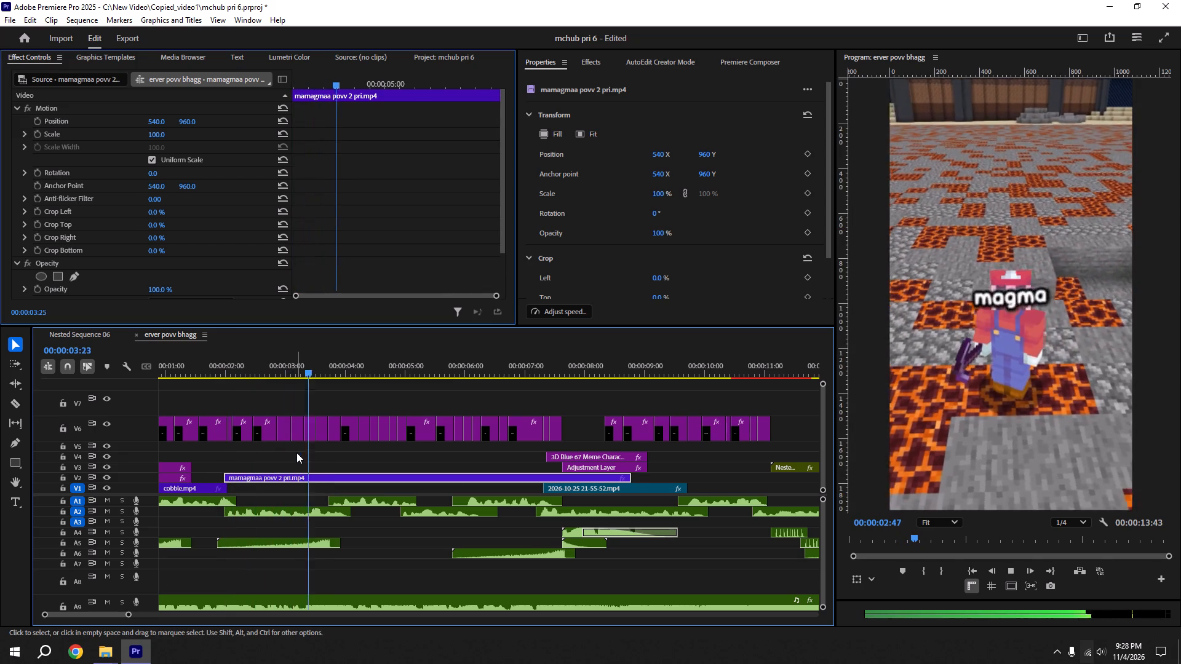
key(space)
drag(227, 477, 326, 488)
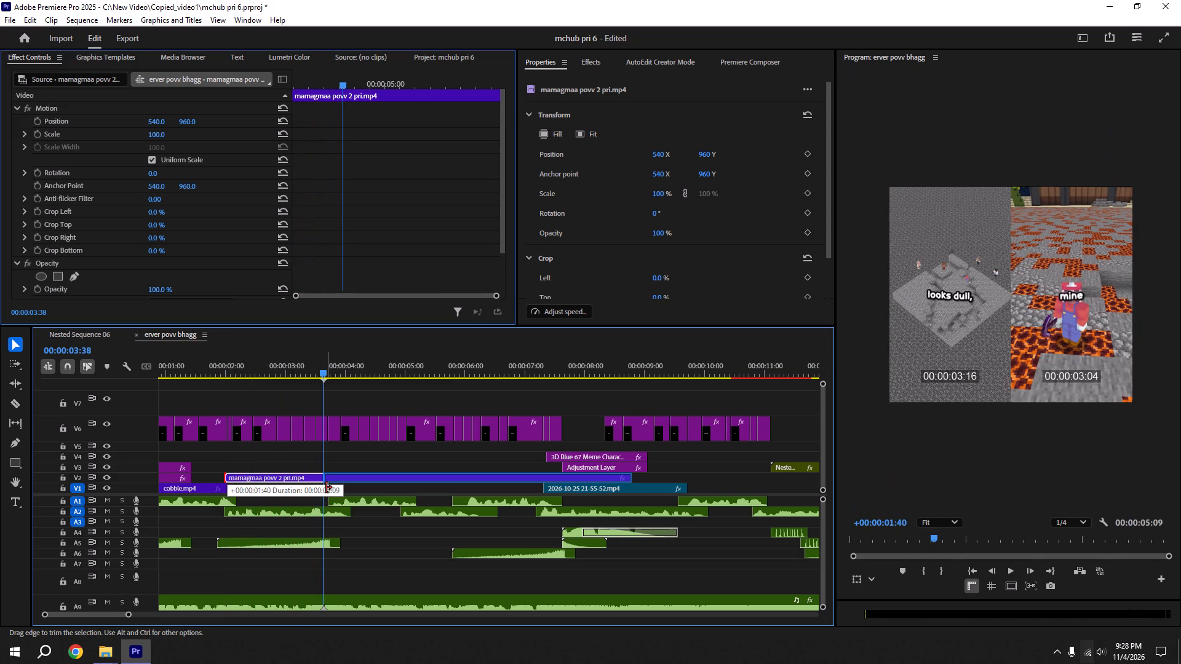
drag(326, 488, 364, 488)
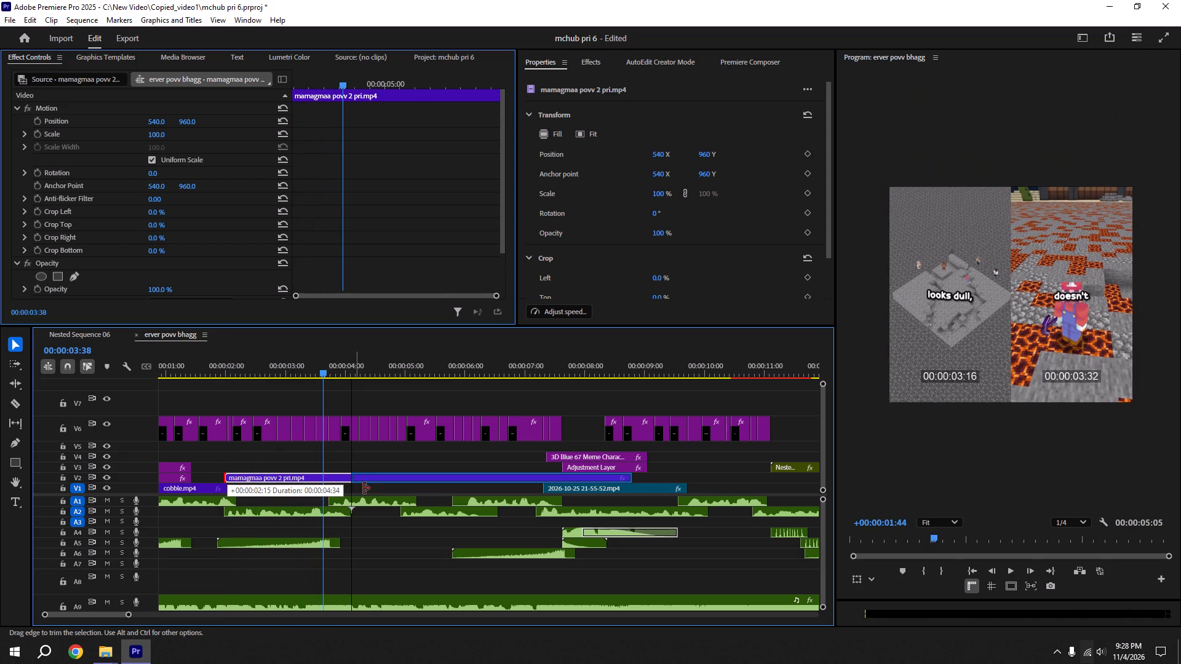
drag(364, 488, 373, 488)
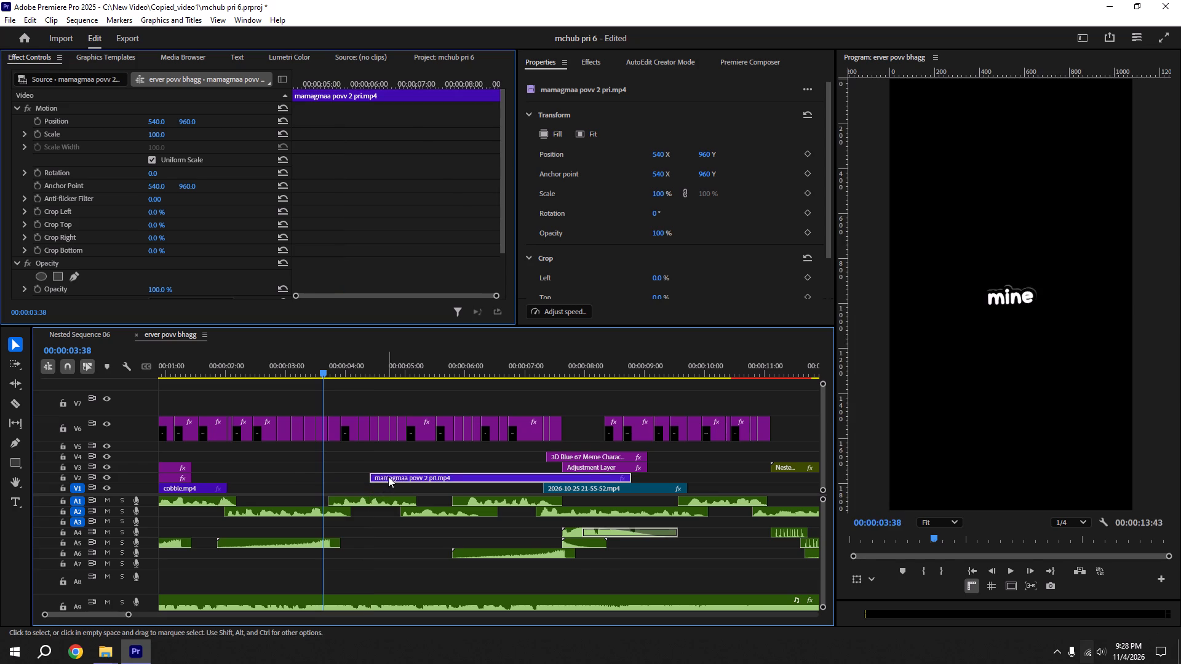
drag(388, 476, 248, 475)
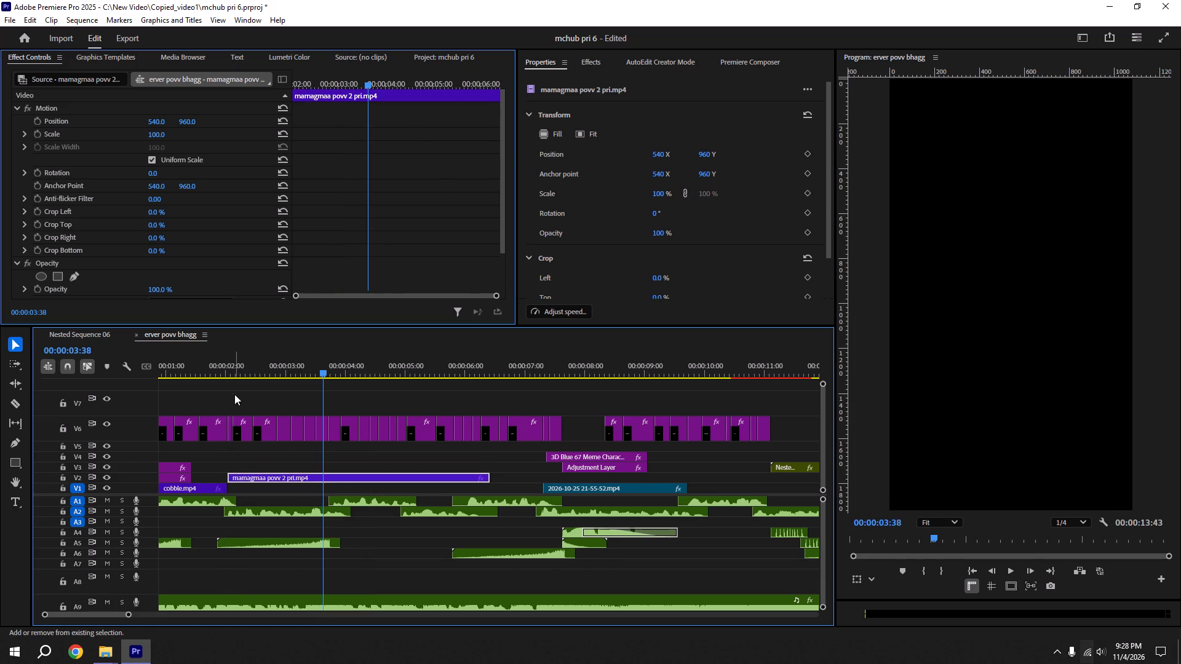
Trim the mamagmaa clip's end to 00:00:03:05 at the caption "this", move it down to V1 after cobble.mp4, and save.
shift+click(226, 380)
shift+click(226, 362)
key(space)
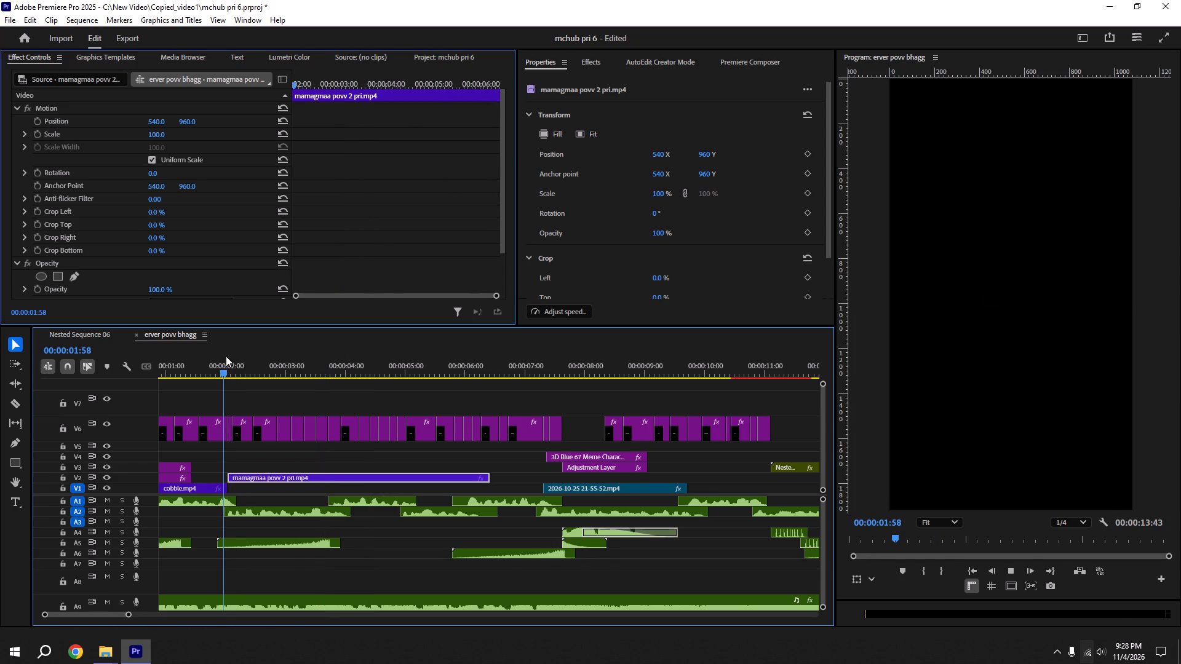
key(space)
alt+scroll(348, 421, up, 9)
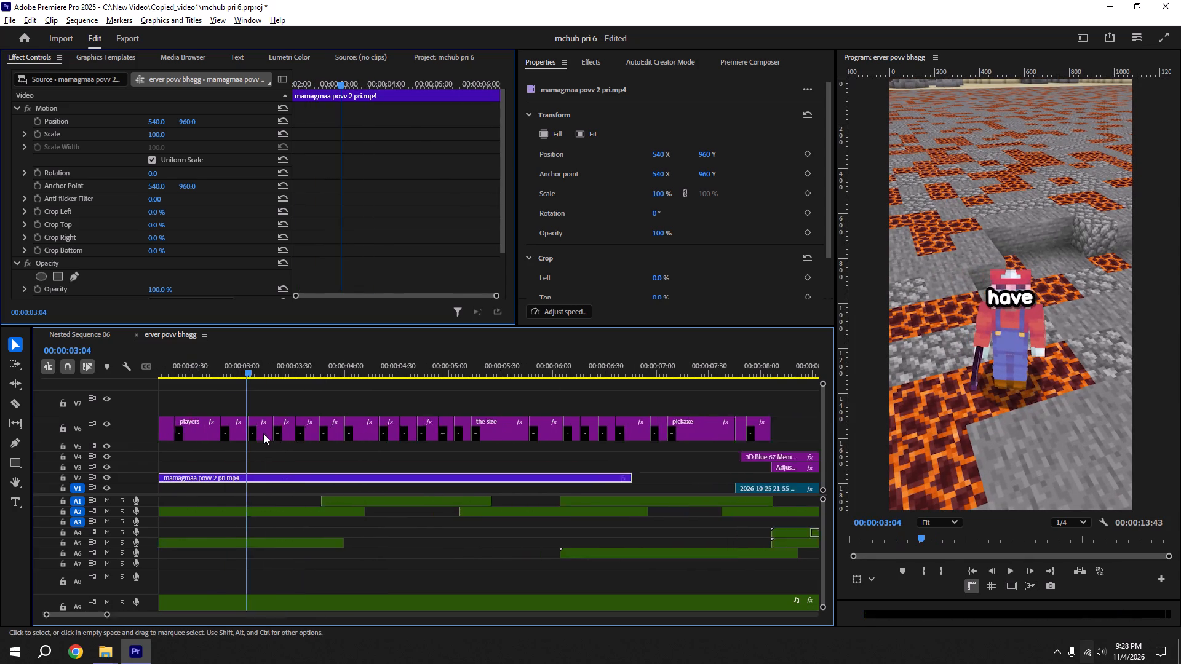
alt+scroll(263, 433, up, 2)
scroll(271, 422, up, 5)
shift+drag(338, 366, 352, 367)
alt+scroll(356, 373, down, 11)
drag(480, 477, 317, 492)
drag(288, 476, 288, 490)
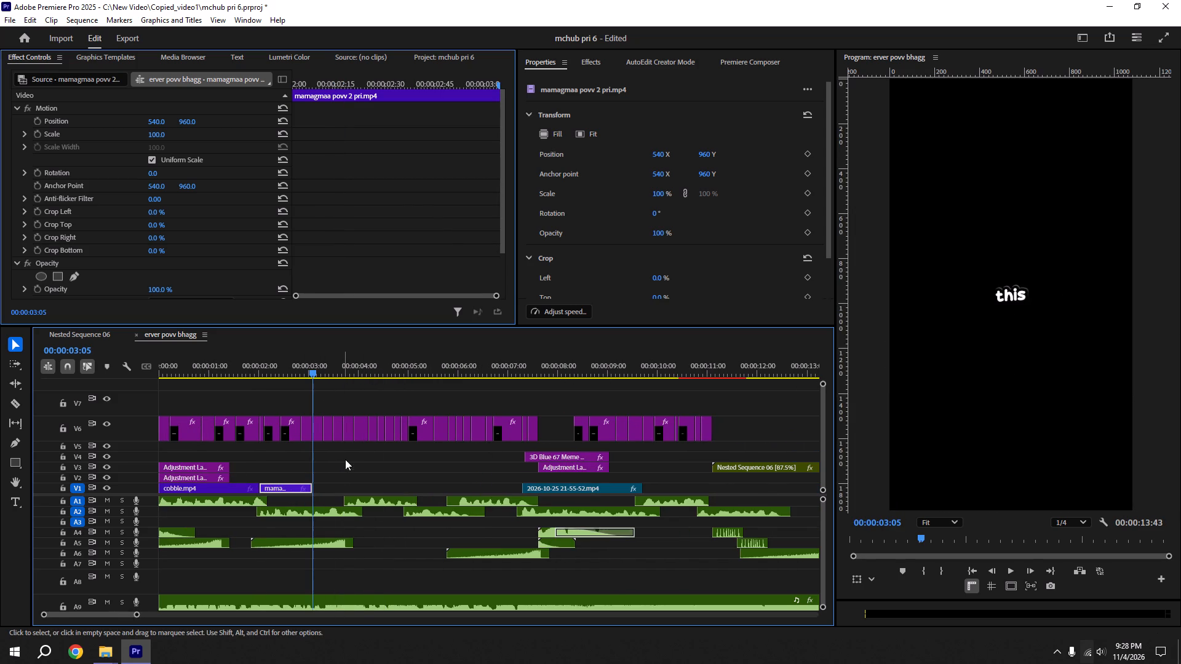
key(ctrl+s)
Bring Magma mine pri.mp4 from the paid one folder onto track V7 at about 8 seconds and save the project.
click(105, 658)
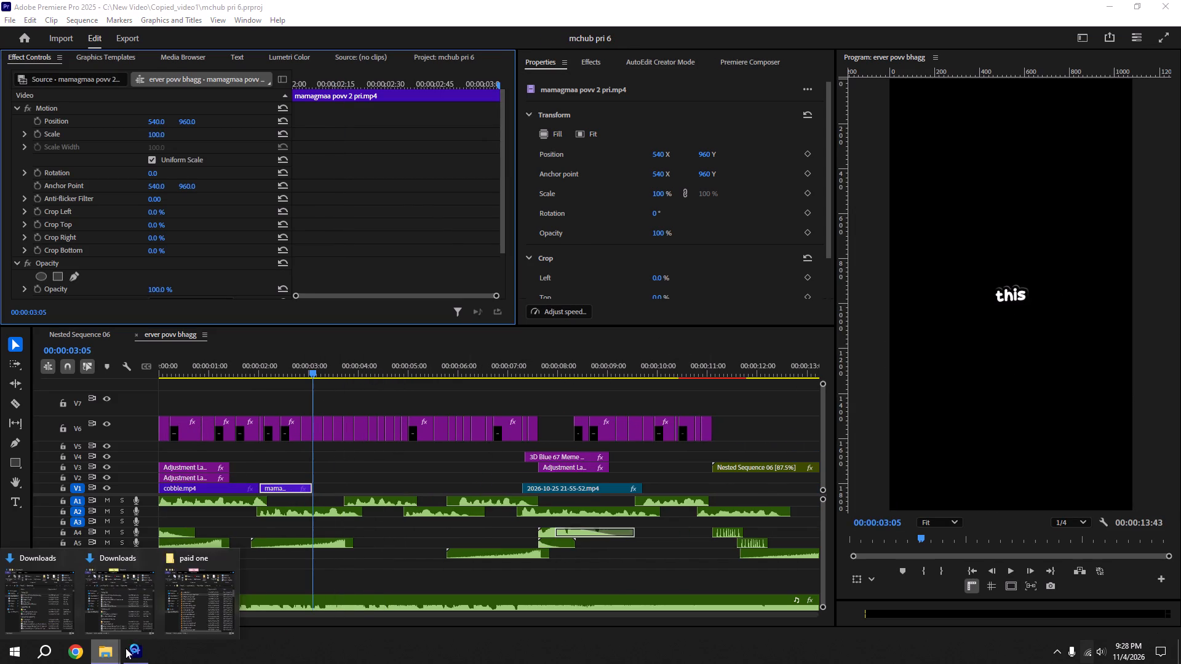
drag(209, 601, 215, 599)
drag(833, 306, 763, 307)
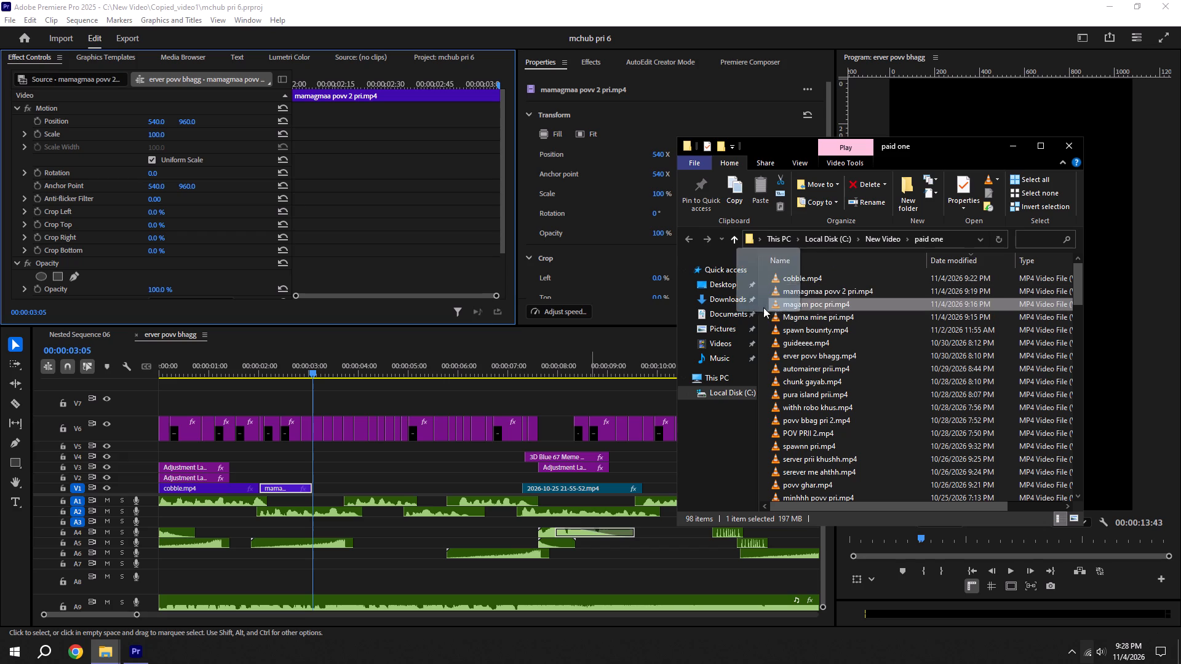
drag(763, 307, 809, 309)
drag(816, 317, 587, 437)
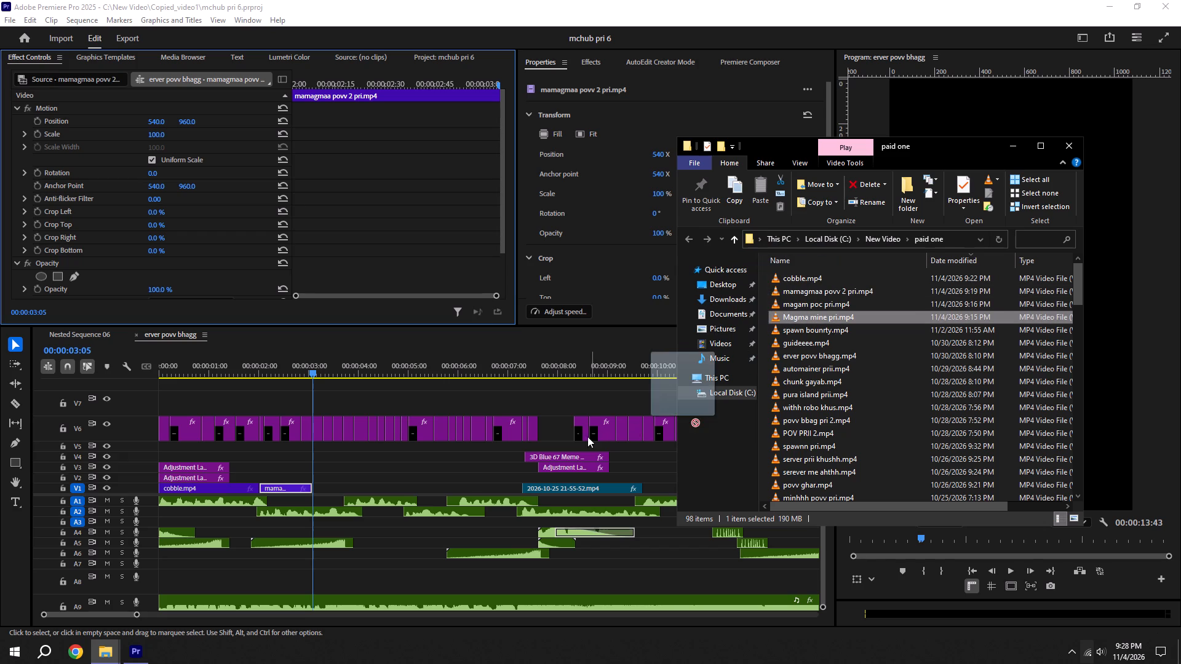
drag(587, 437, 495, 406)
alt+scroll(495, 406, down, 6)
drag(679, 451, 674, 451)
drag(332, 400, 362, 398)
key(ctrl+s)
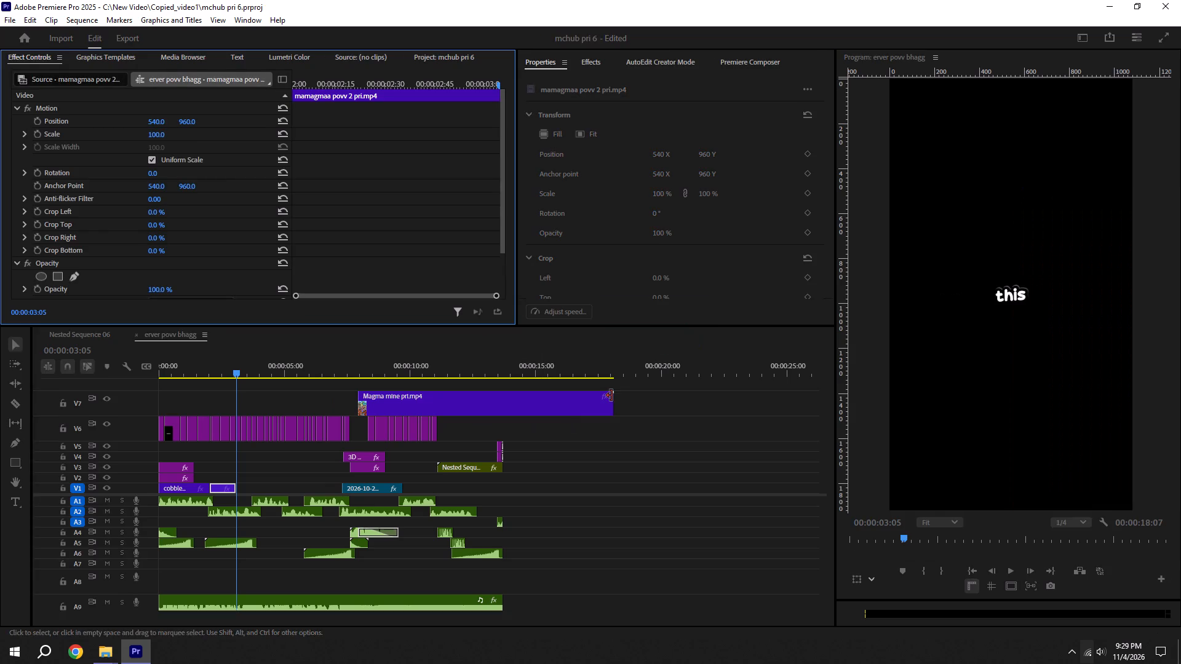
Trim the Magma mine pri.mp4 clip's end to about 1.5 seconds long and move it to V1 directly after the mamagmaa clip.
drag(611, 395, 391, 419)
drag(377, 409, 264, 483)
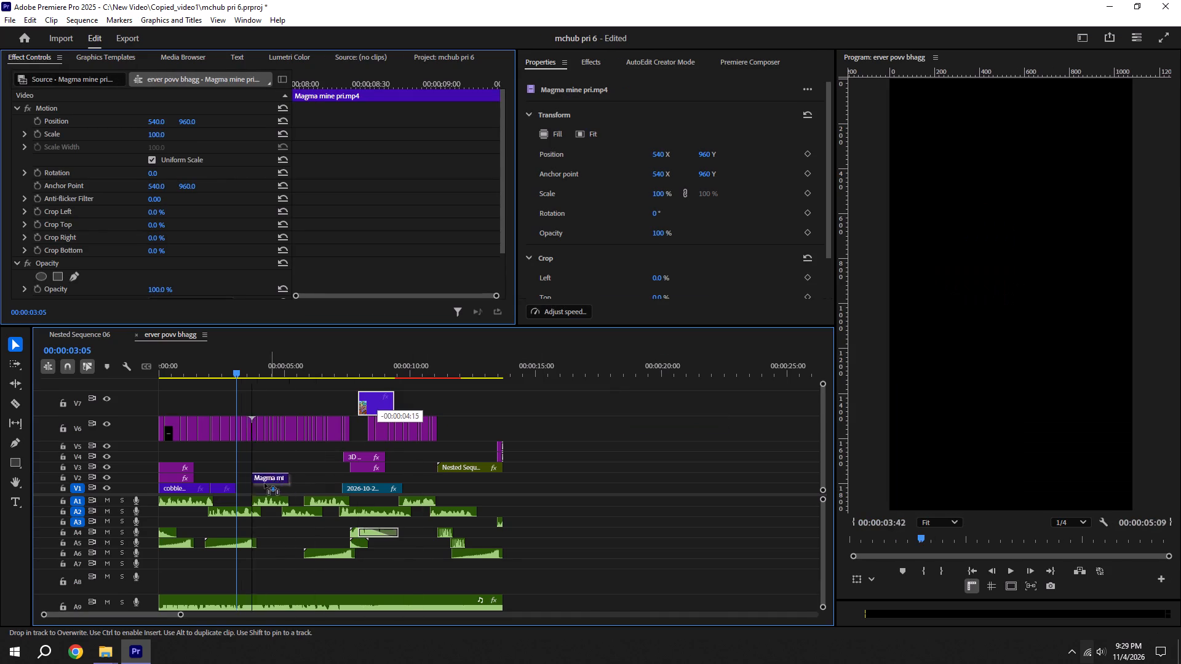
drag(264, 483, 258, 487)
alt+scroll(255, 487, up, 6)
alt+scroll(255, 486, up, 18)
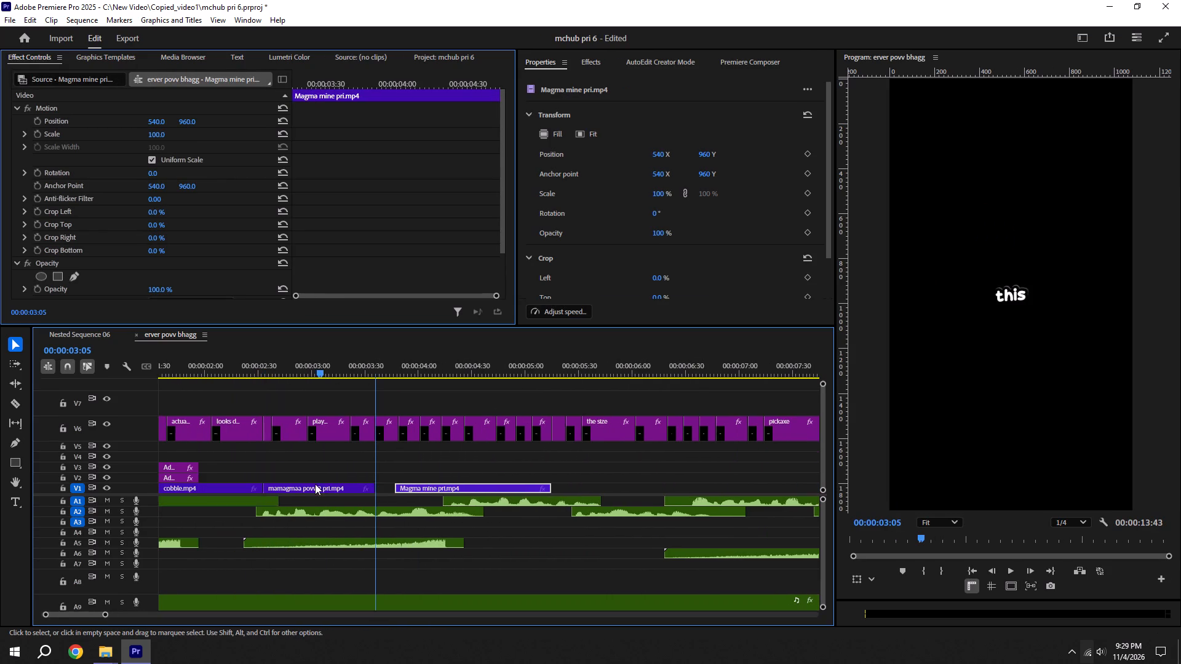
drag(434, 489, 418, 491)
click(436, 473)
Preview the Magma mine pri.mp4 clip against the captions and trim its end back to where the caption "which" starts.
key(space)
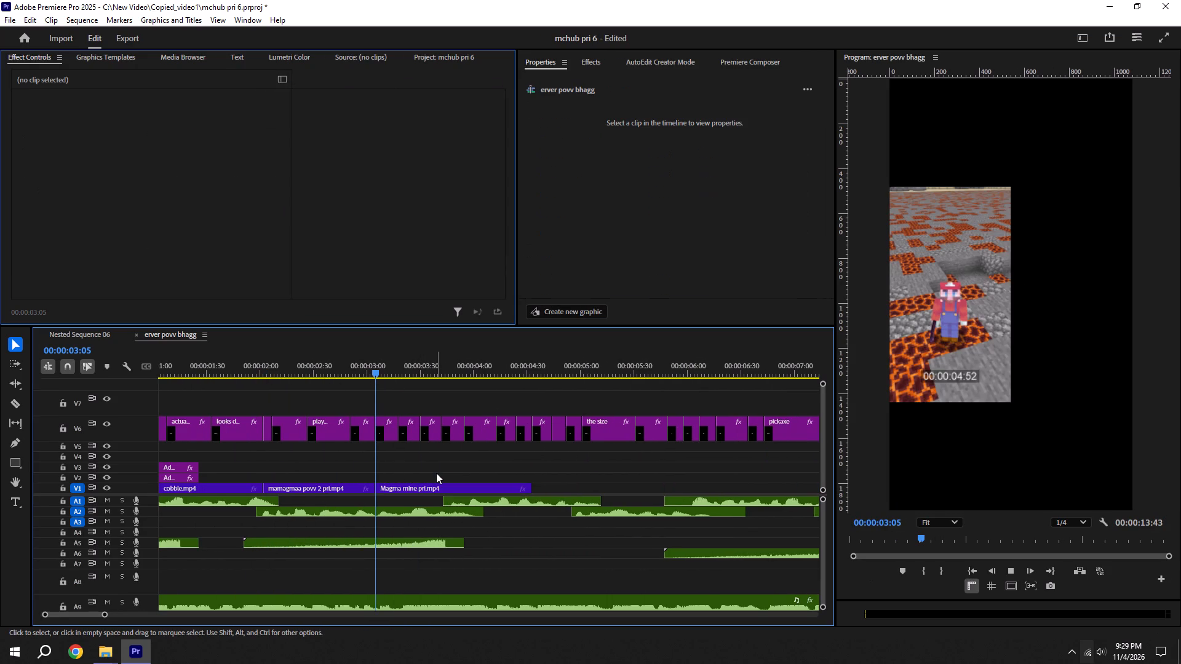
key(space)
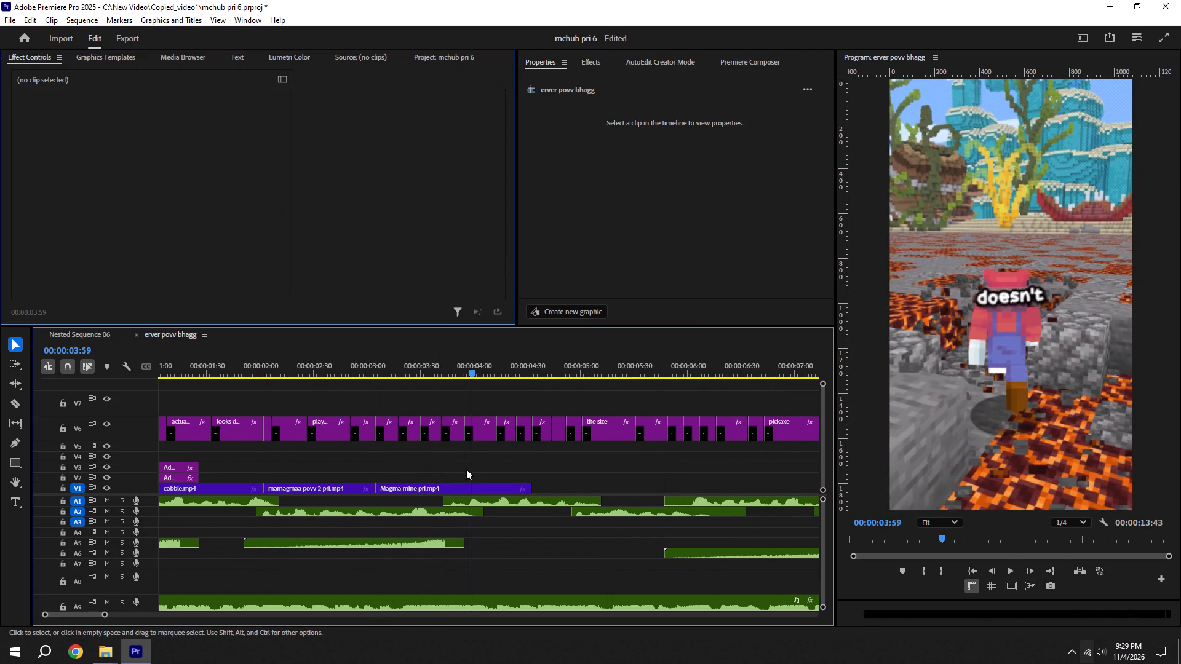
alt+scroll(522, 475, up, 5)
key(space)
key(space)
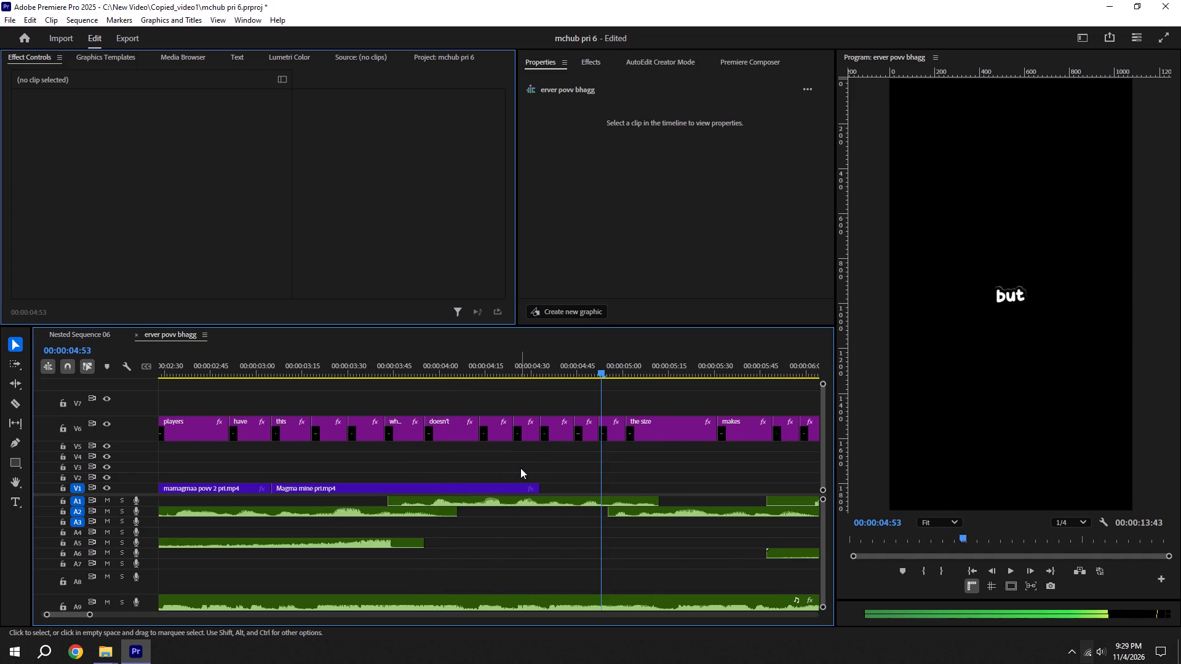
drag(544, 488, 591, 486)
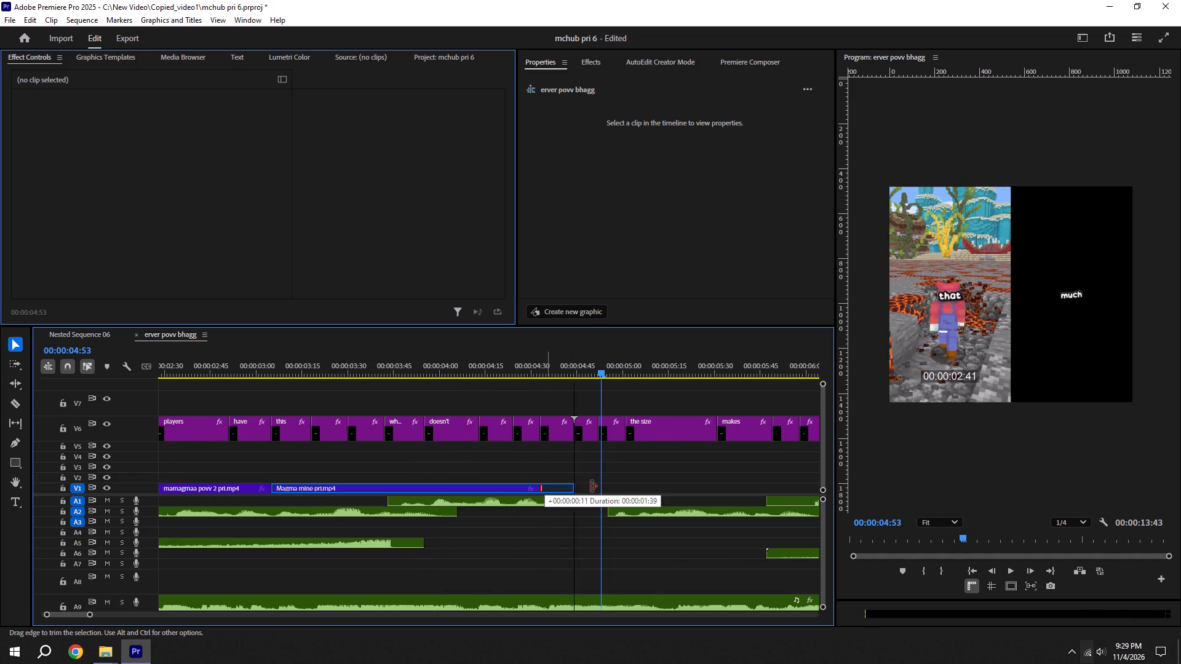
drag(591, 486, 387, 484)
shift+drag(363, 349, 264, 355)
shift+drag(261, 356, 249, 375)
key(space)
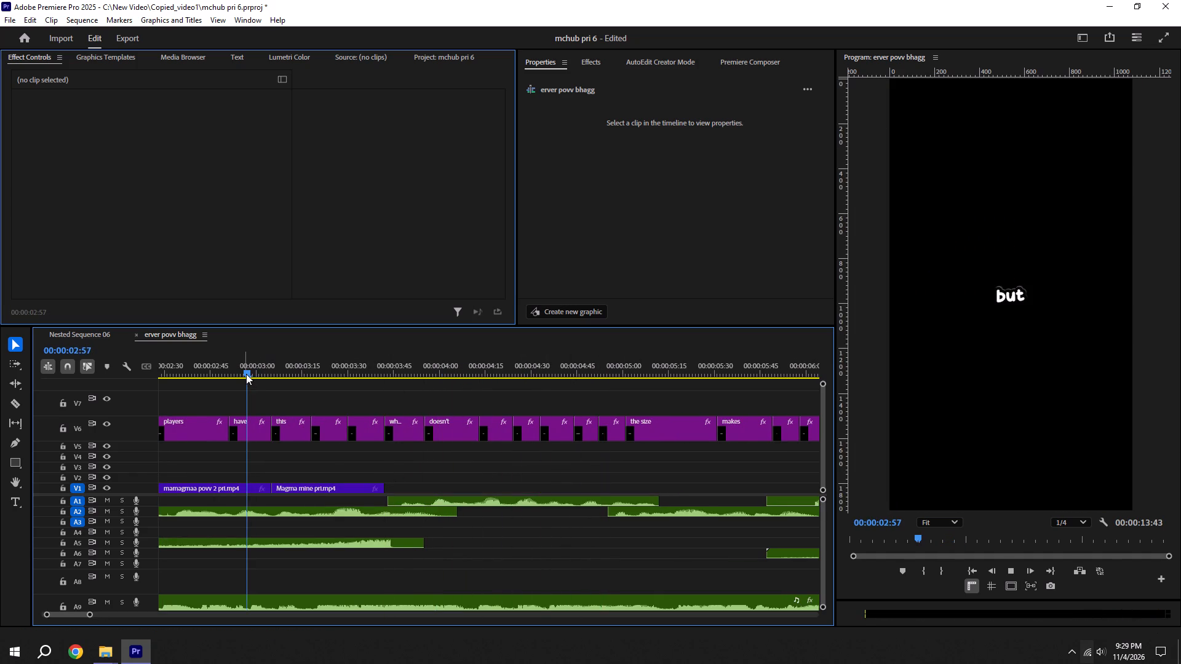
alt+scroll(246, 374, down, 4)
key(space)
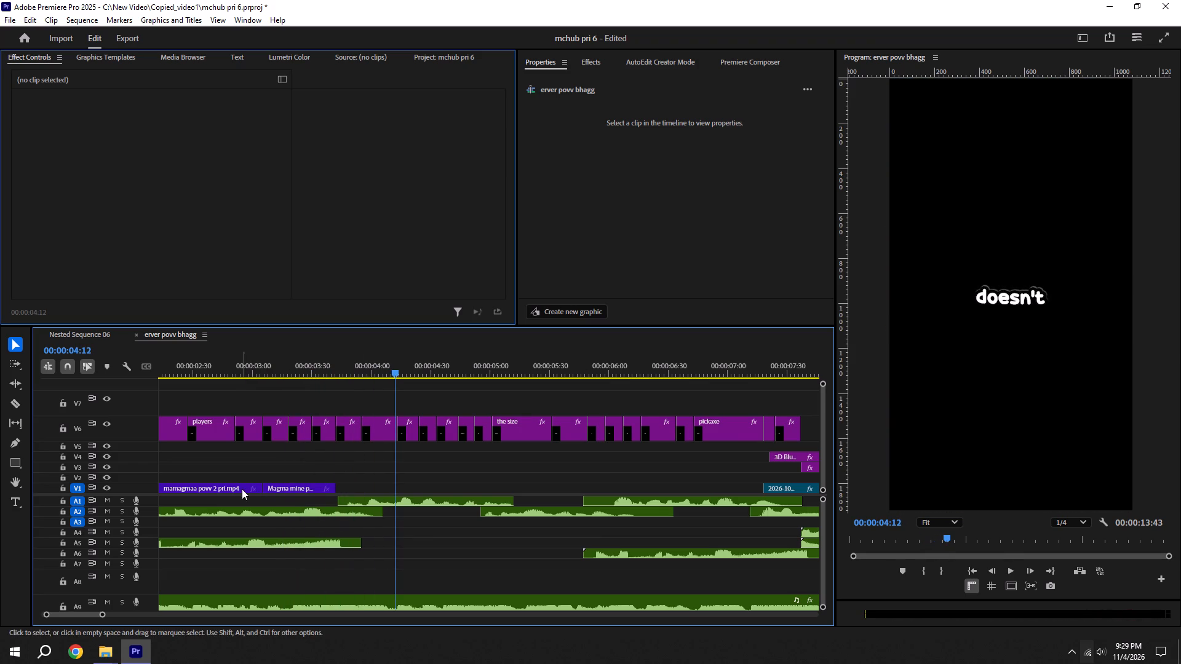
Duplicate the mamagmaa povv 2 pri.mp4 clip on V1 directly after the Magma mine clip, preview it, and save.
alt+drag(242, 489, 440, 490)
shift+click(341, 373)
key(space)
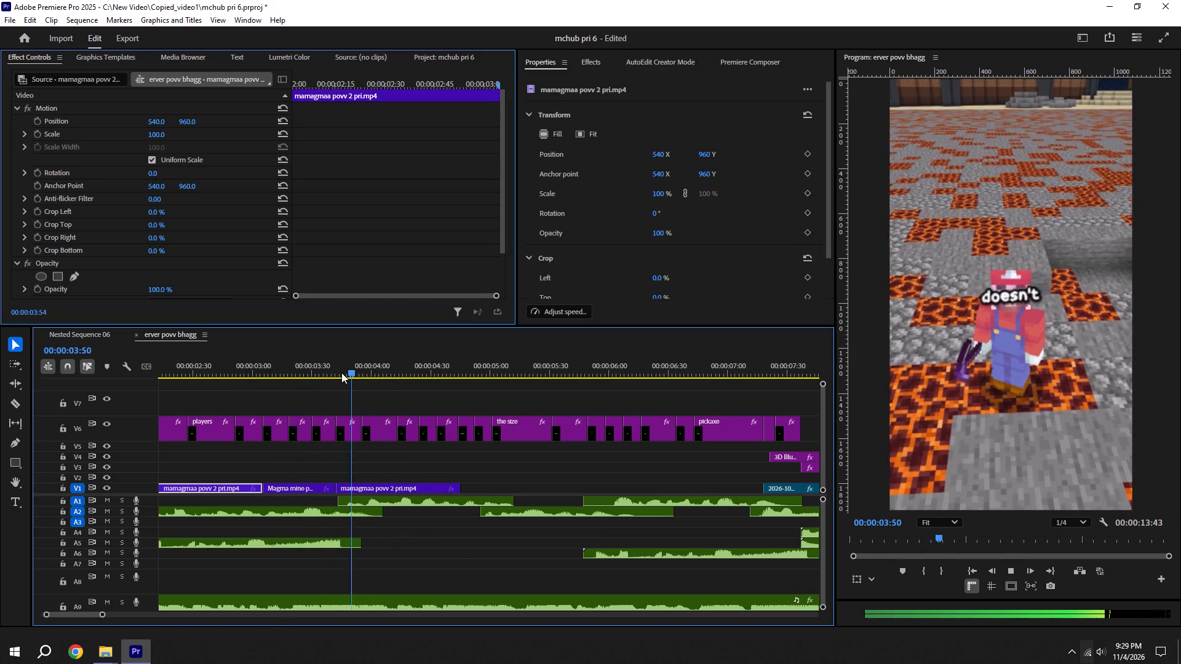
key(space)
alt+scroll(434, 480, up, 5)
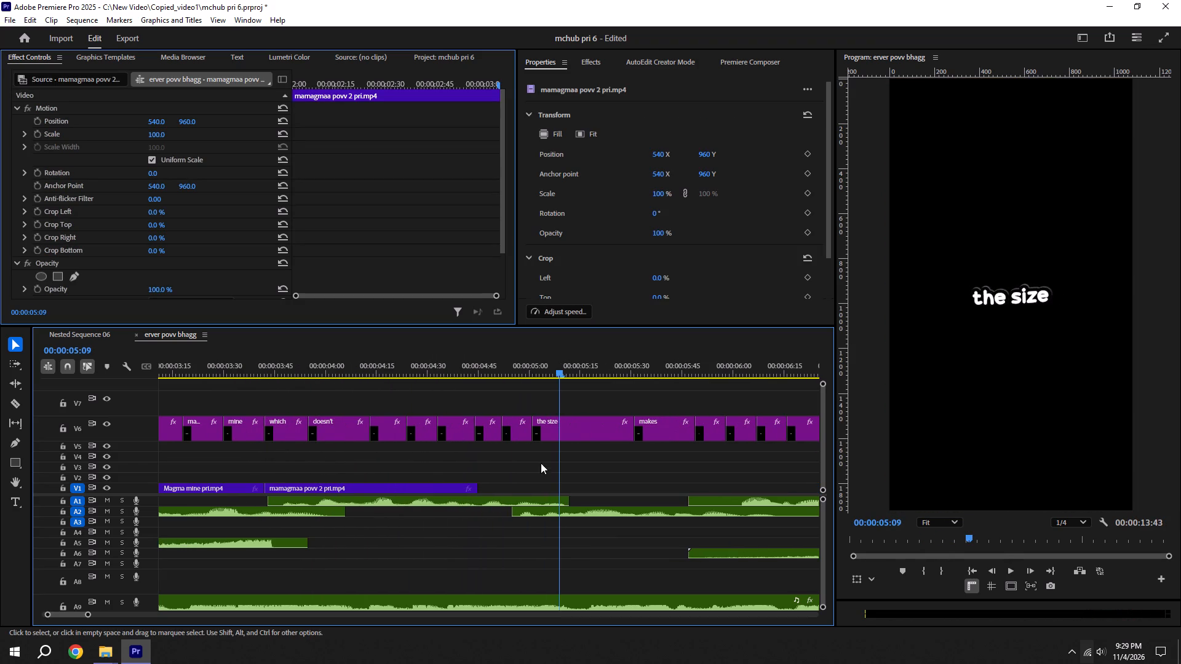
alt+scroll(505, 436, up, 5)
key(ctrl+s)
Extend the end of the second mamagmaa povv 2 pri.mp4 clip to 00:00:04:52, where the caption "but" starts.
shift+click(453, 364)
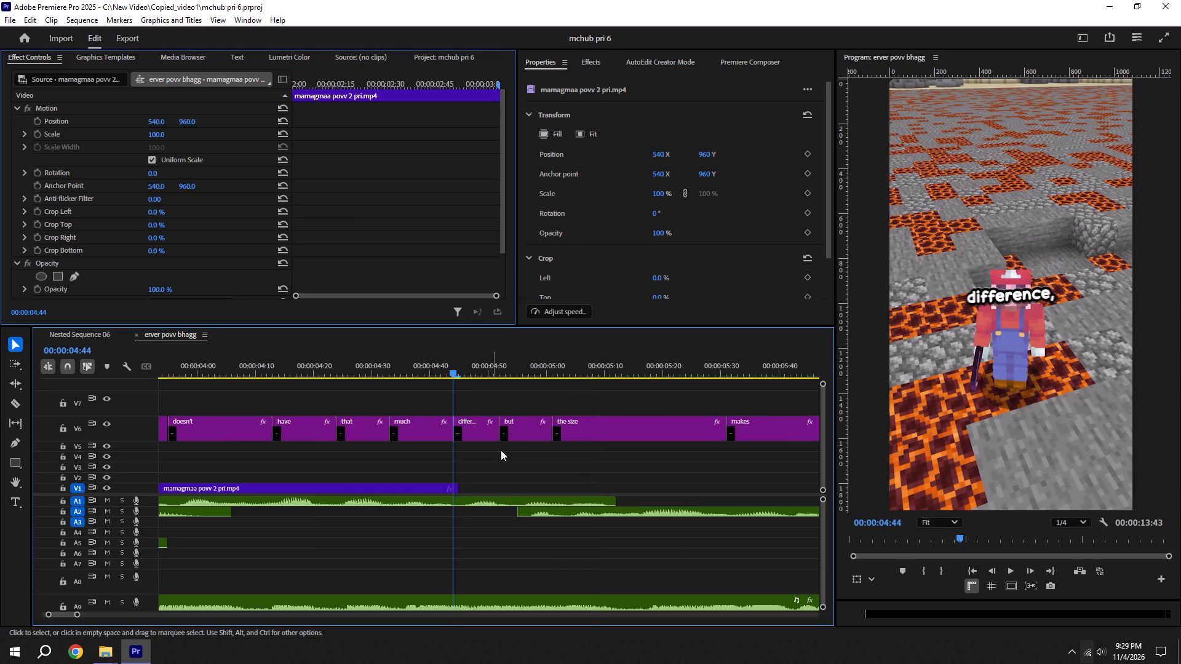
alt+scroll(525, 424, down, 5)
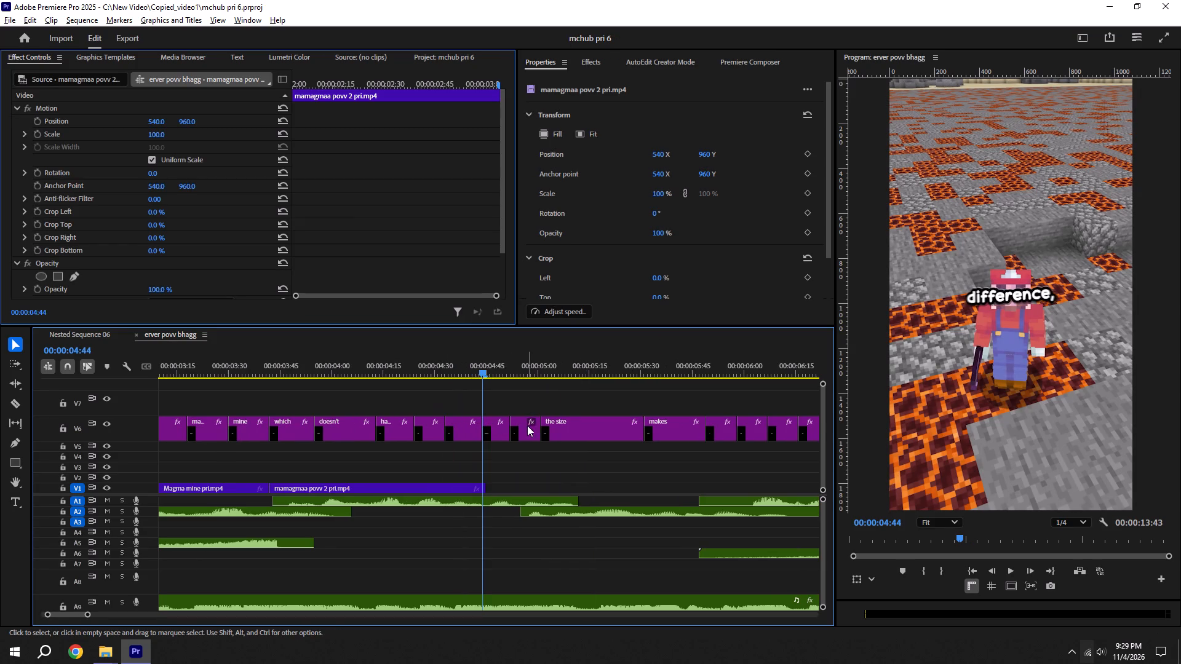
alt+scroll(451, 424, up, 5)
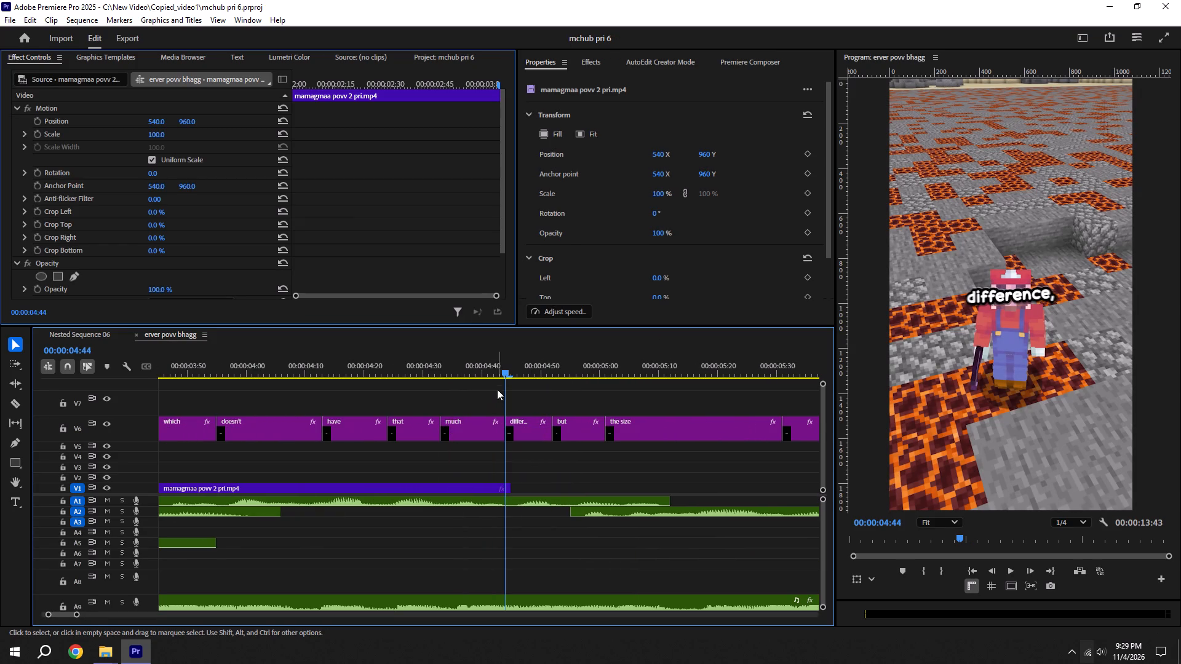
drag(462, 369, 557, 387)
drag(509, 491, 555, 494)
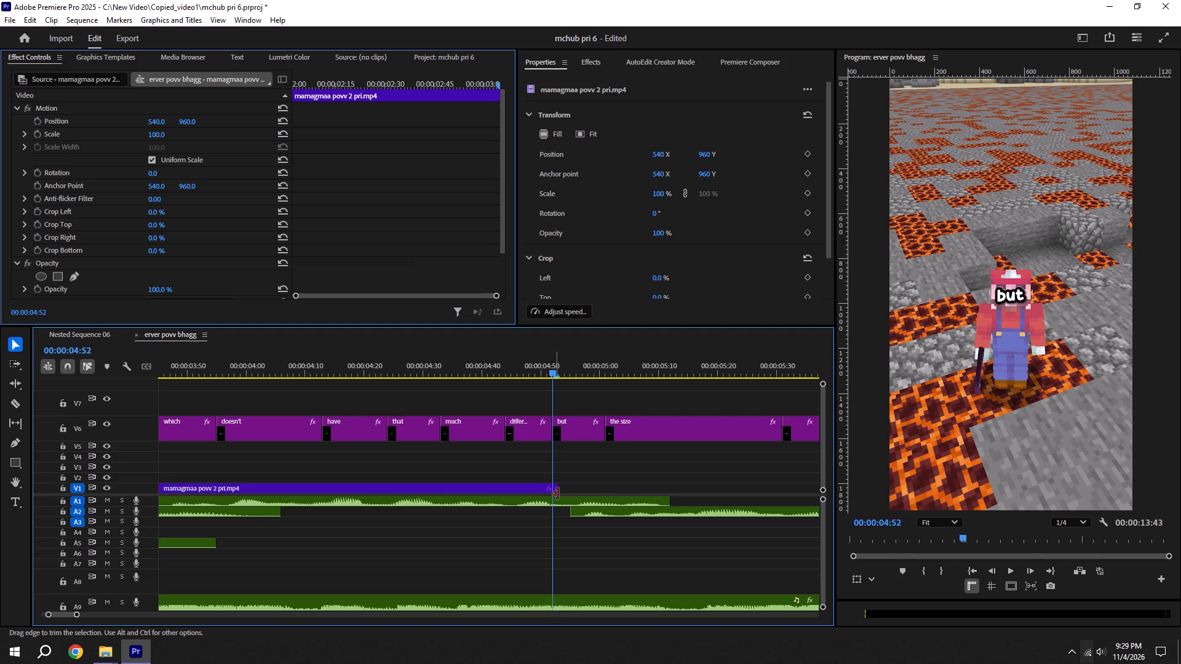
drag(558, 494, 551, 491)
click(565, 486)
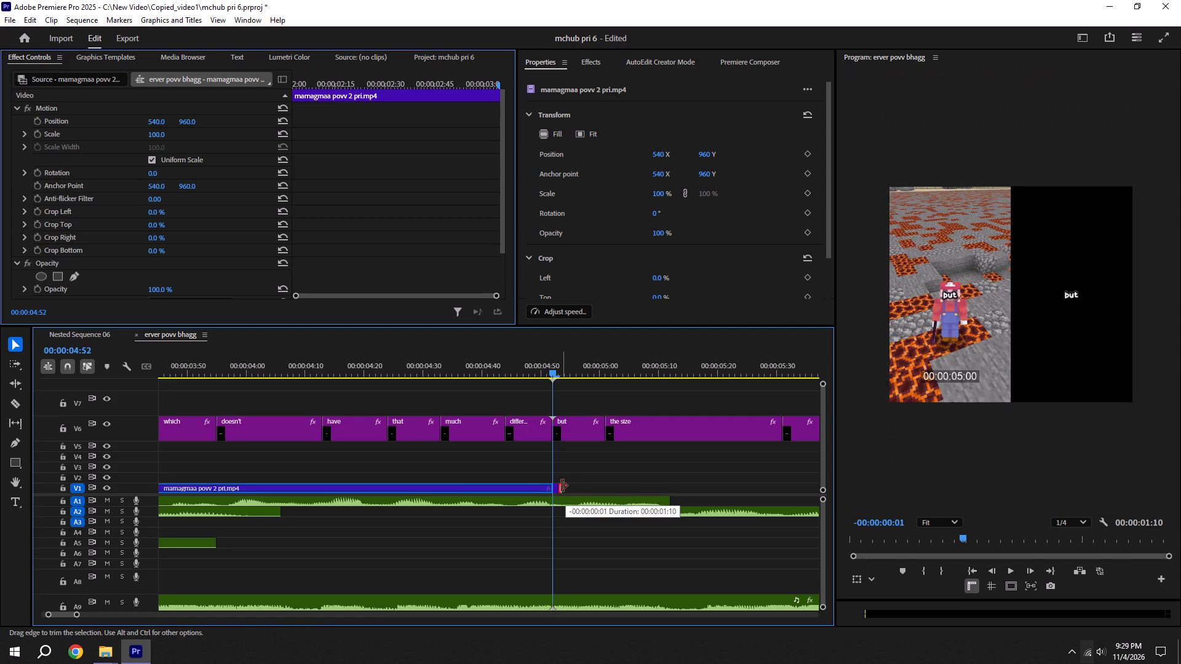
click(575, 483)
Play the sequence from the caption "but" through the enchants section to review the uncovered parts, and save the project.
alt+scroll(573, 478, down, 13)
key(space)
alt+scroll(575, 470, down, 5)
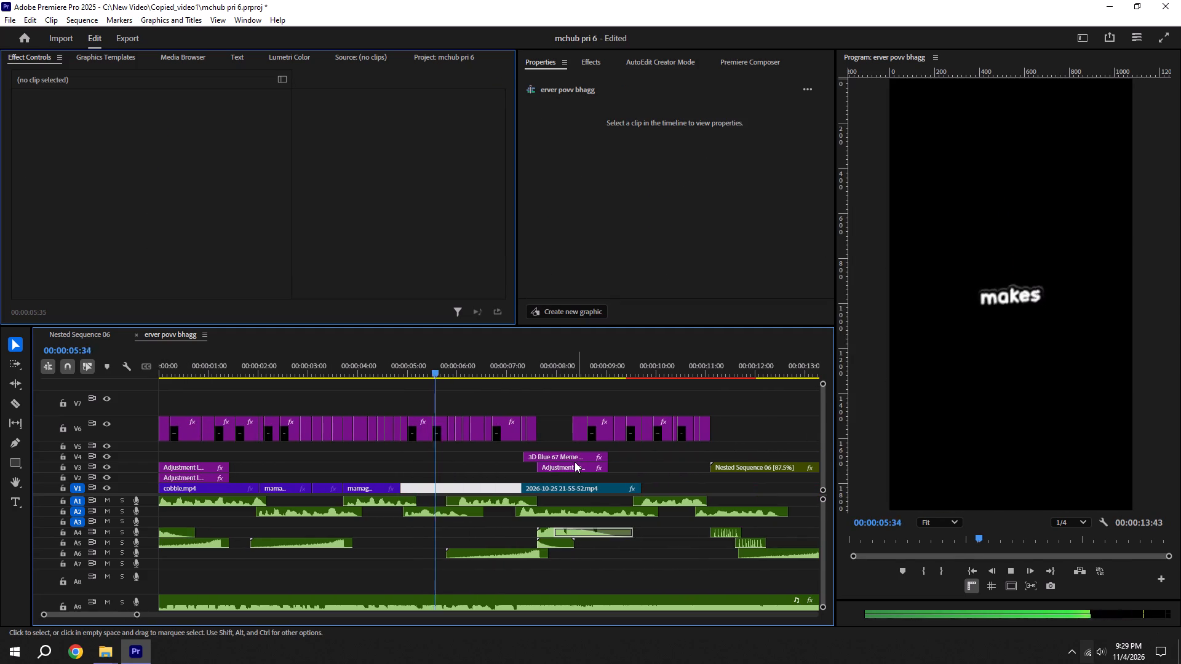
key(space)
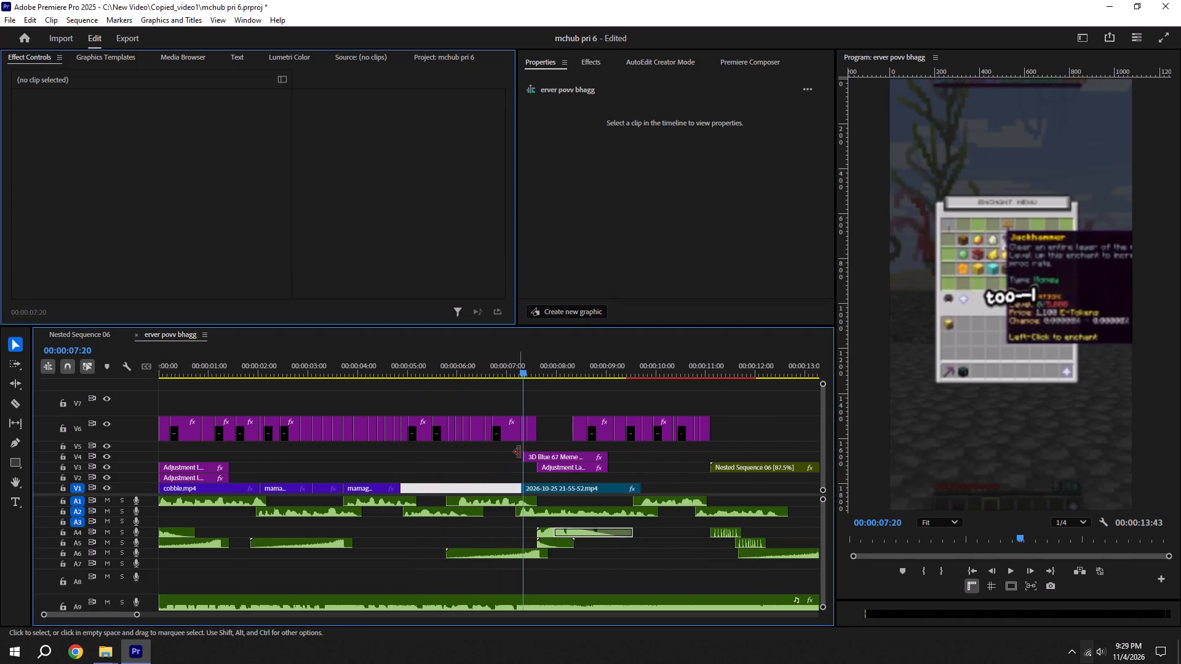
key(space)
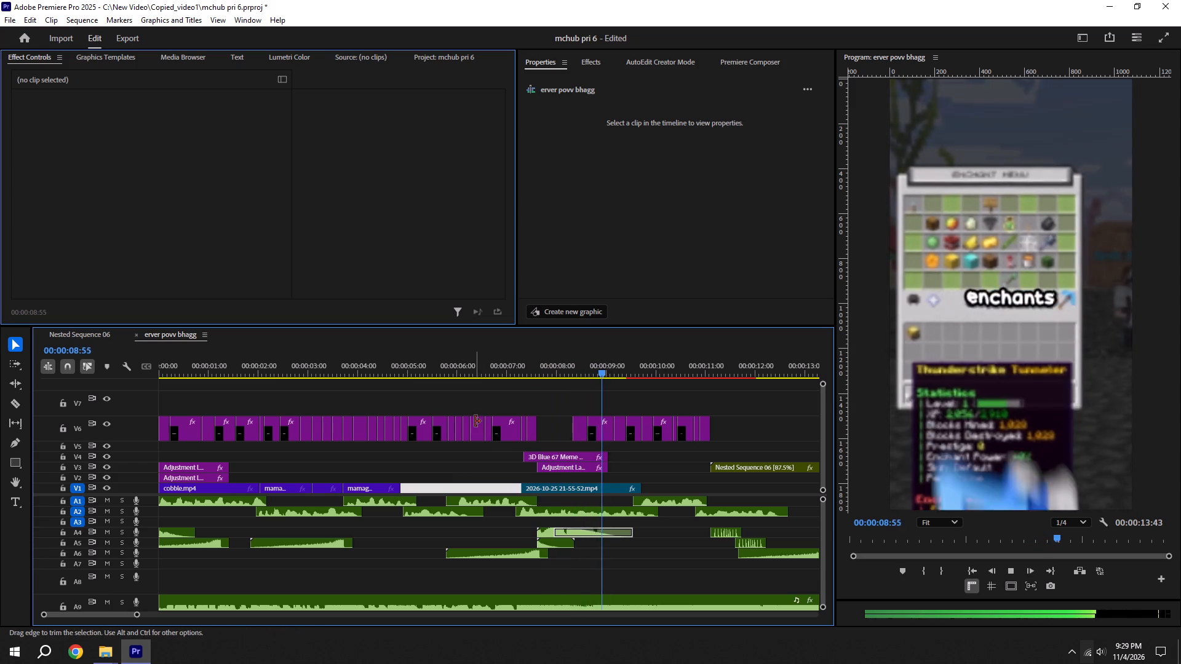
alt+scroll(638, 473, down, 5)
click(677, 484)
key(ctrl+s)
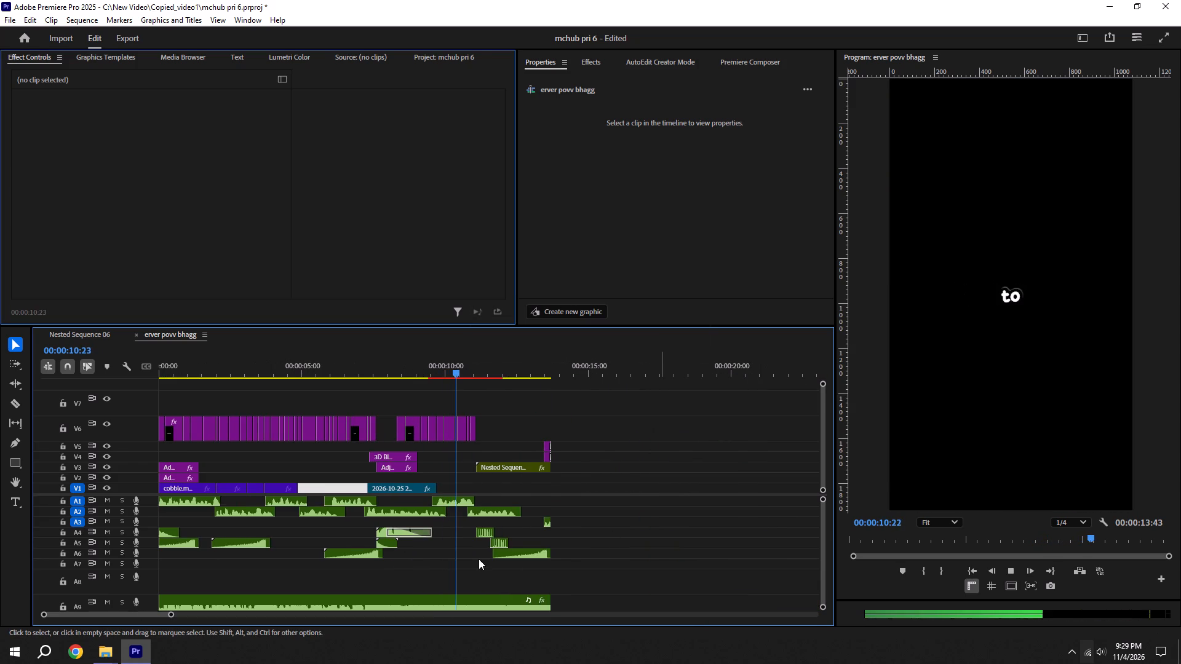
alt+scroll(380, 510, up, 4)
alt+scroll(383, 510, down, 5)
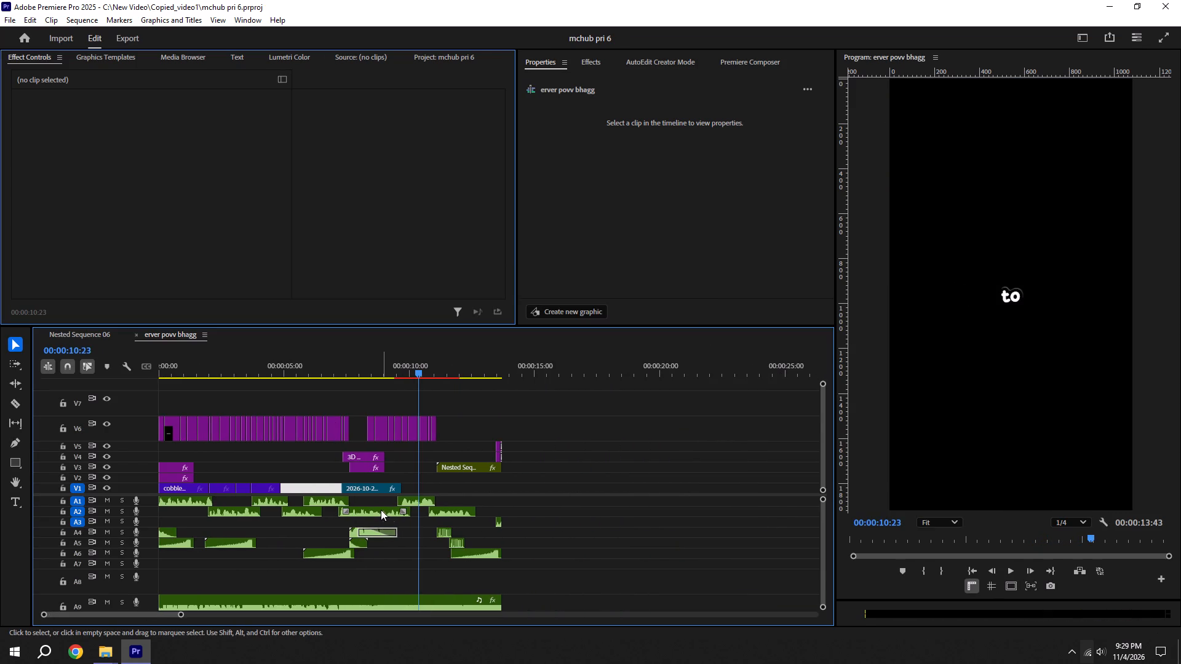
key(ctrl+s)
Open the Modrinth App, launch the Fabulously Optimized instance, and minimize the launcher to return to Premiere Pro.
click(2, 663)
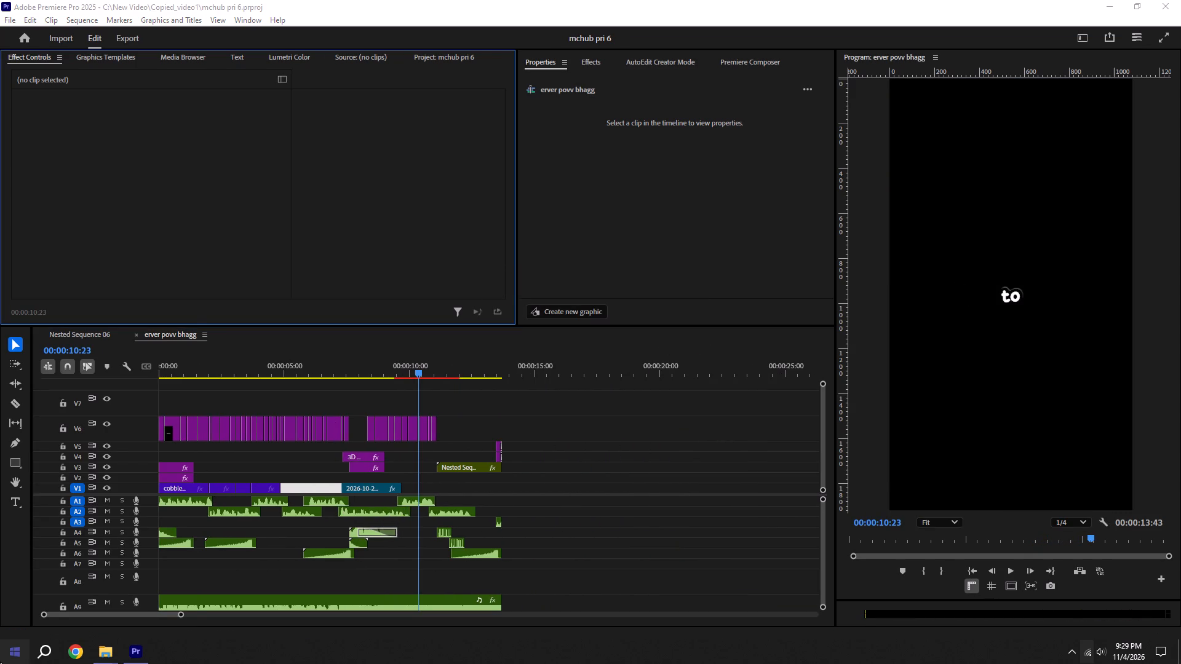
scroll(112, 464, down, 17)
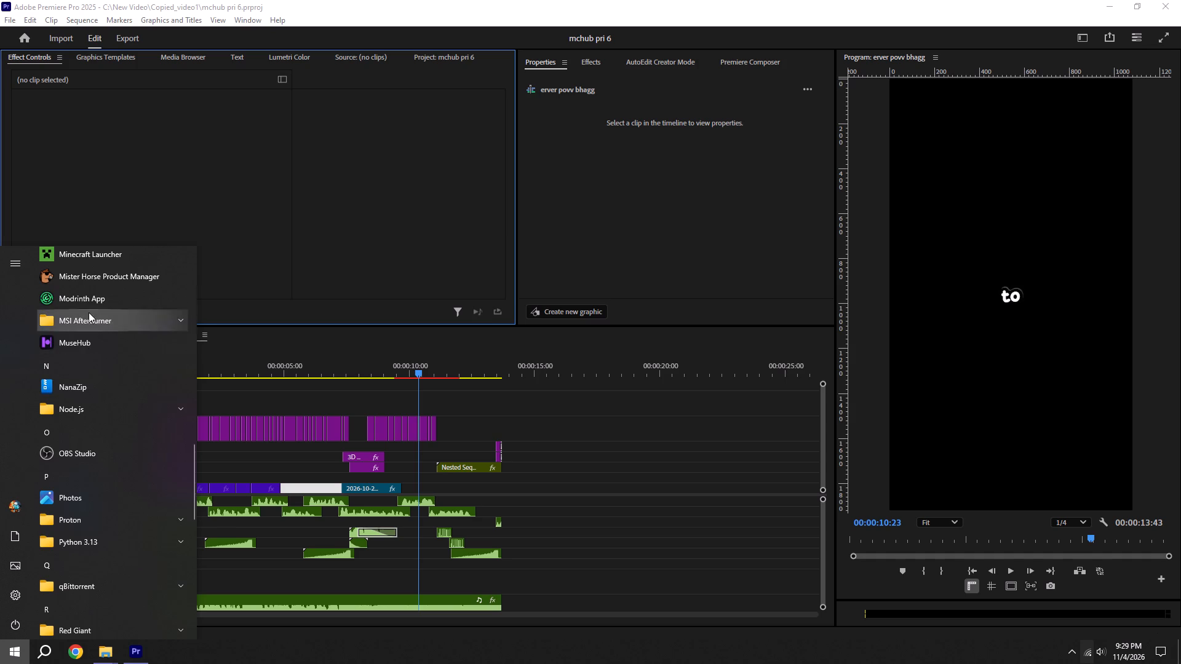
click(90, 303)
click(637, 493)
alt+scroll(581, 467, down, 5)
key(ctrl+s)
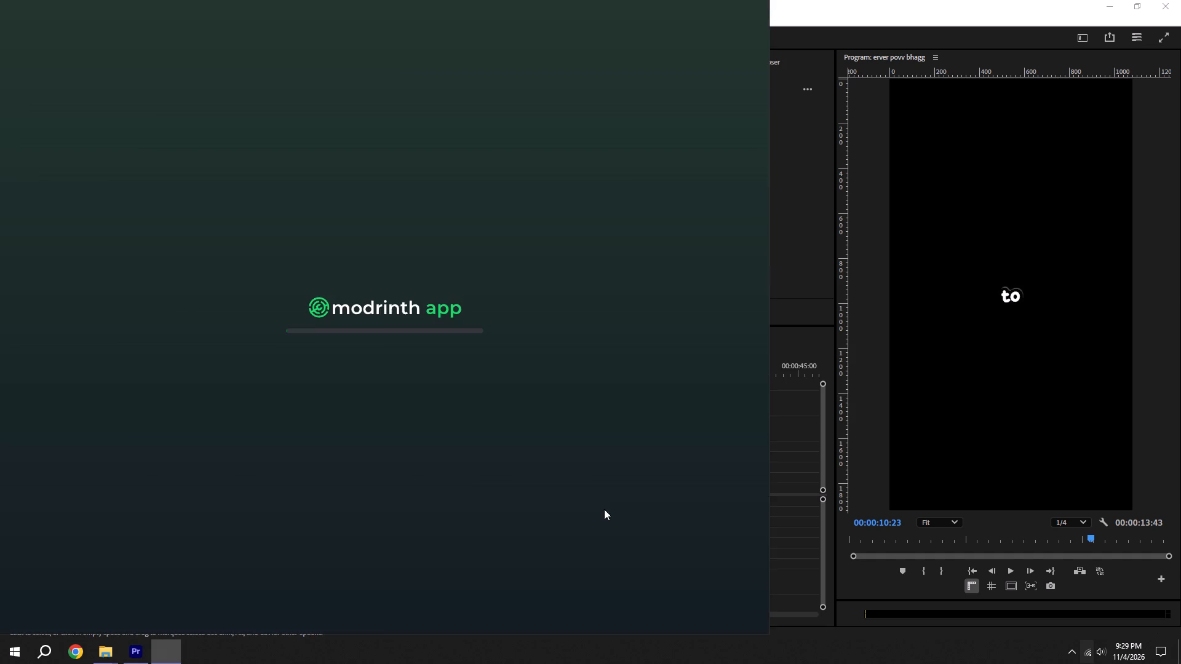
click(798, 518)
click(964, 574)
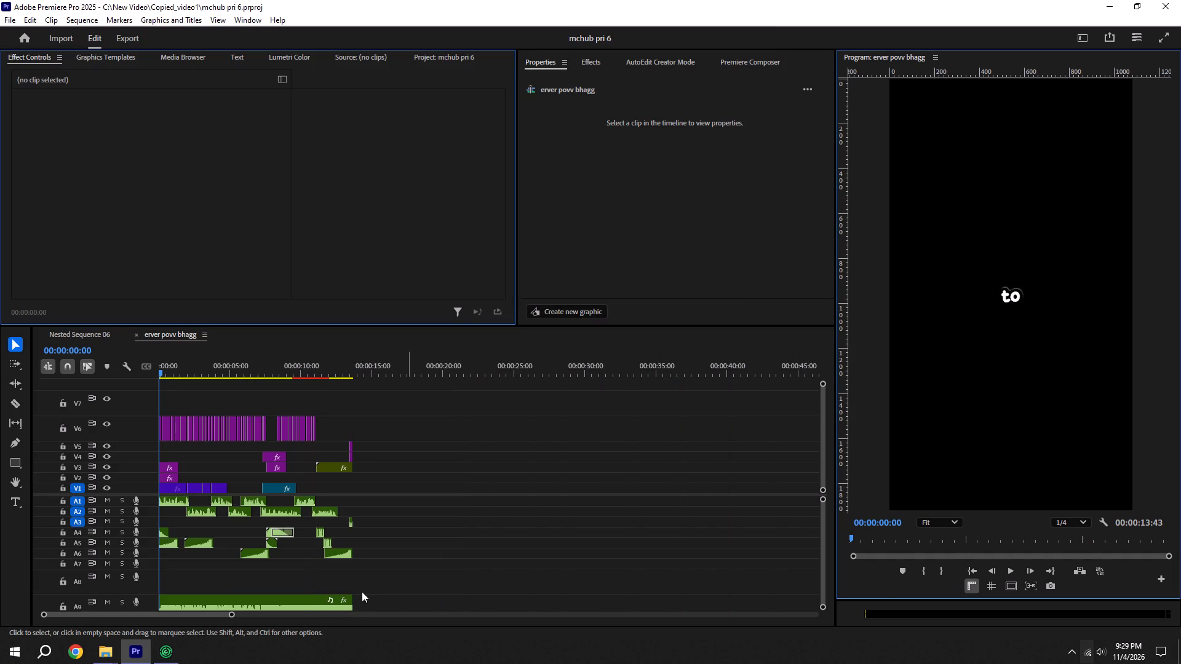
click(160, 652)
click(18, 204)
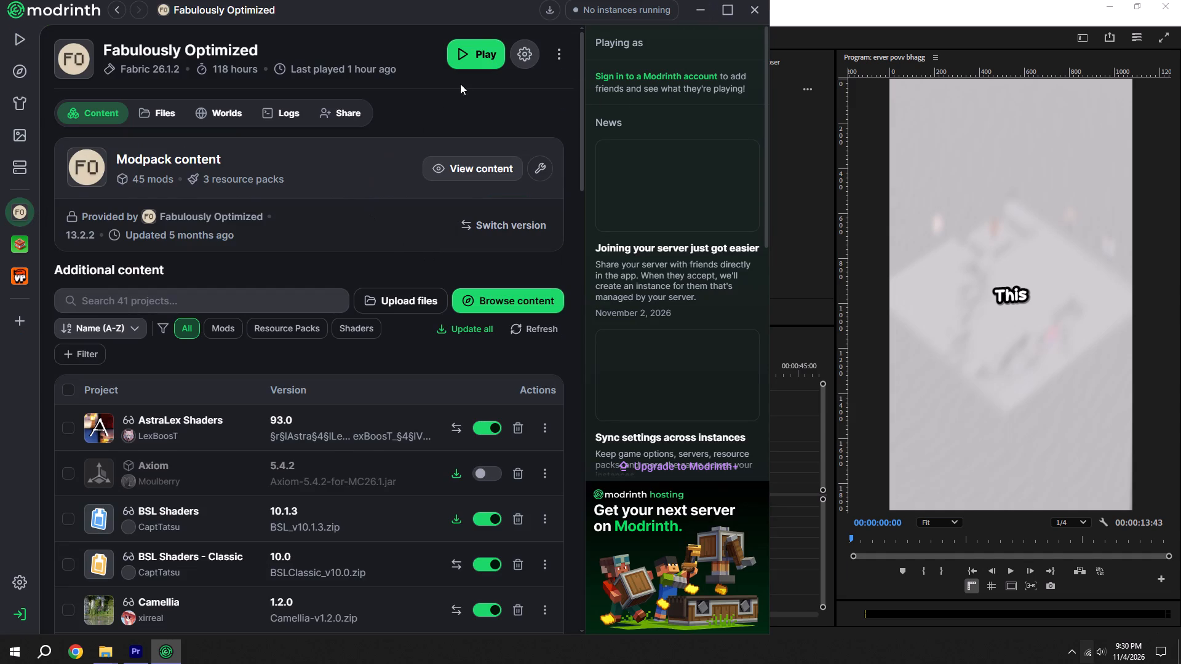
click(481, 63)
click(699, 2)
Play the opening of the sequence from the start to review the cobble, mamagmaa and Magma mine clips.
click(475, 466)
key(space)
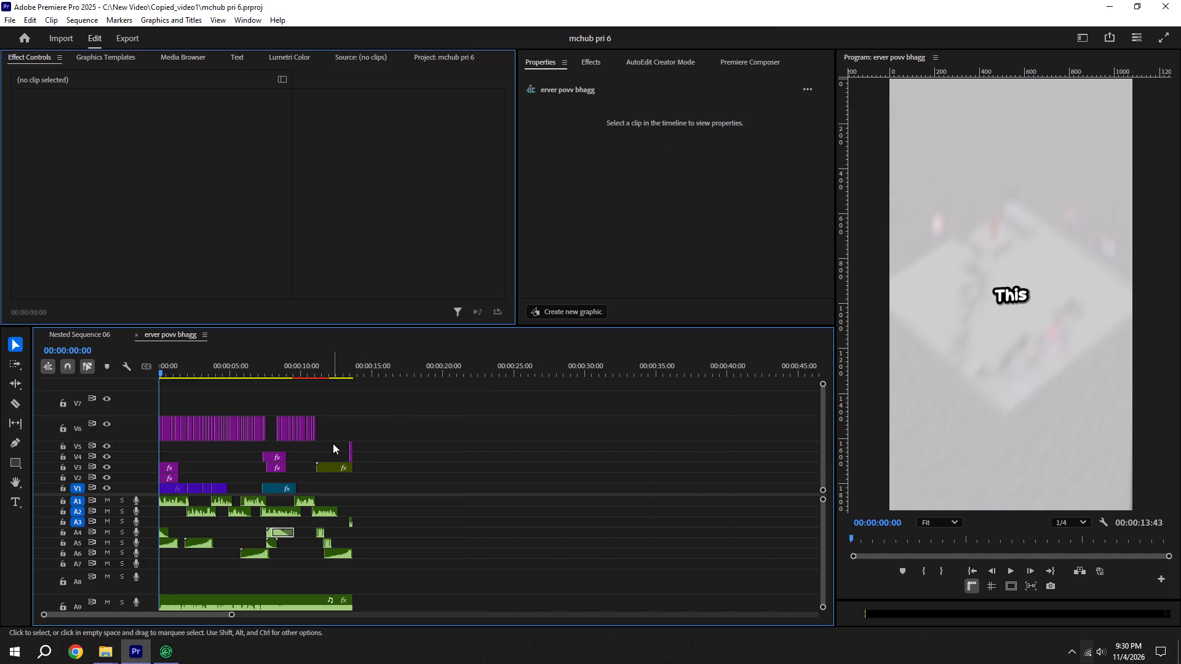
alt+scroll(439, 526, up, 5)
scroll(435, 523, up, 6)
alt+scroll(400, 486, up, 6)
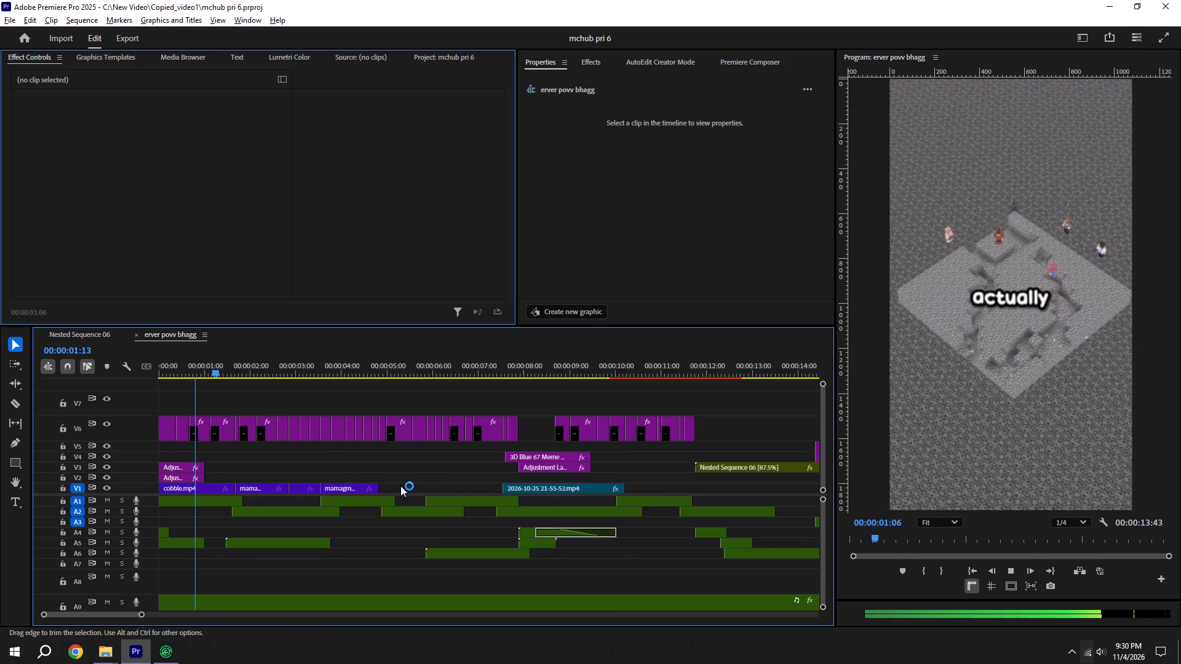
key(space)
scroll(244, 417, up, 5)
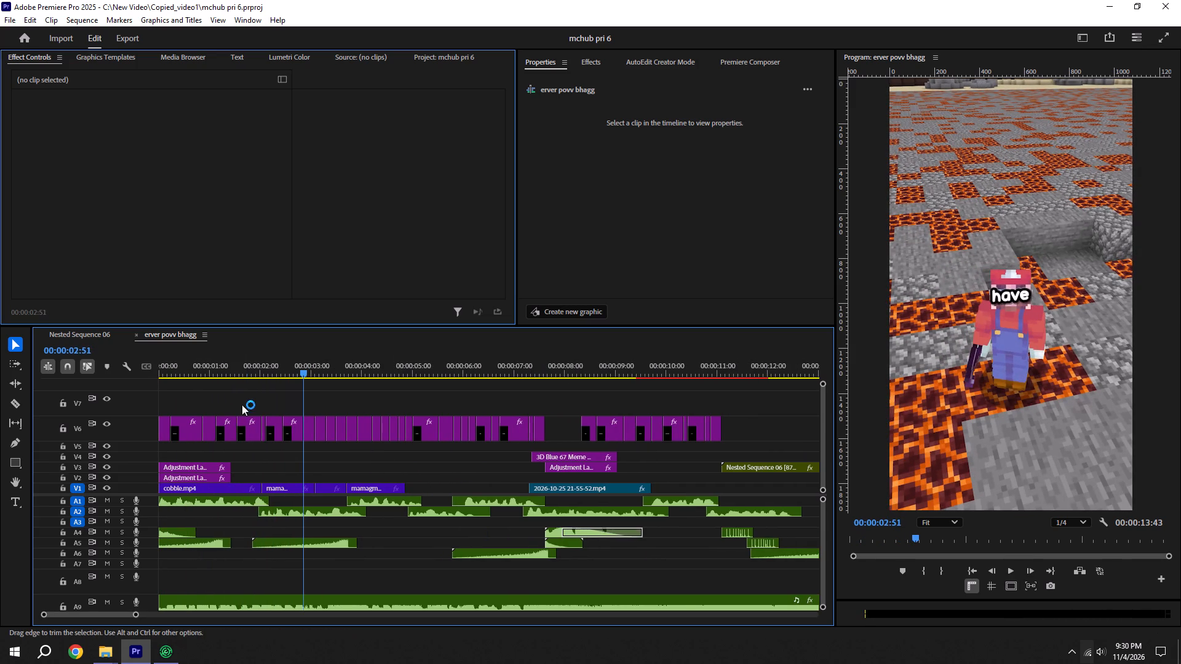
drag(252, 368, 35, 379)
alt+scroll(212, 477, up, 11)
key(space)
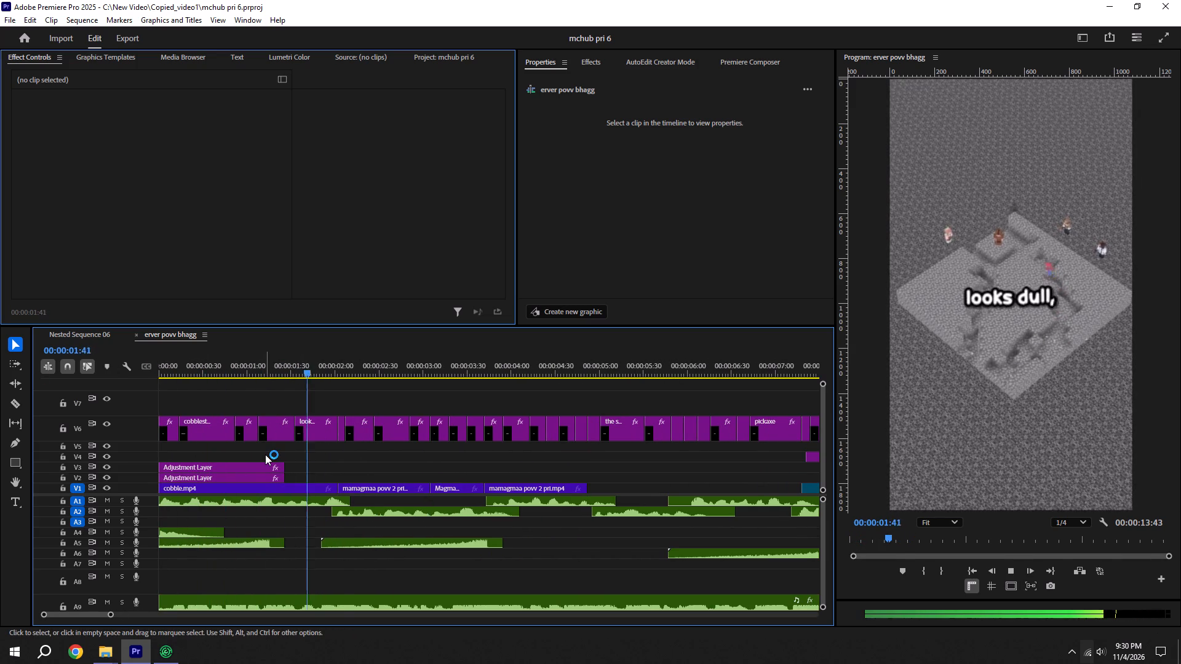
key(space)
Scrub back through the cobble.mp4 opening to the start of the sequence at 00:00:00:00.
alt+scroll(291, 516, up, 10)
drag(248, 371, 232, 371)
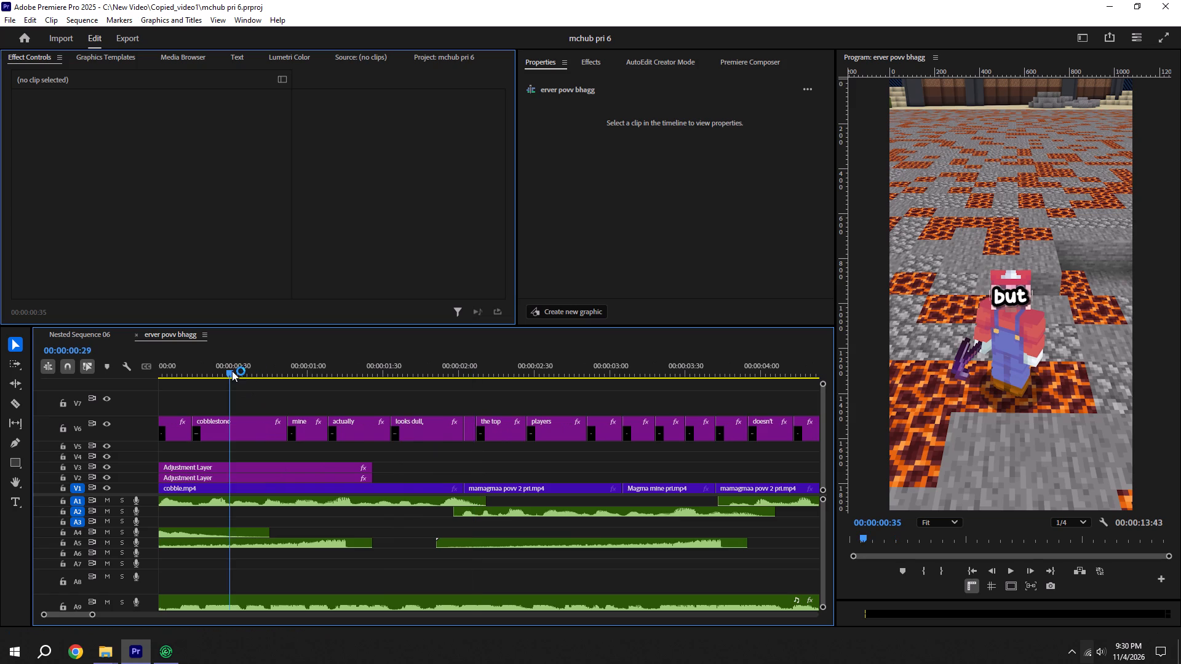
drag(232, 371, 185, 371)
click(264, 495)
click(265, 490)
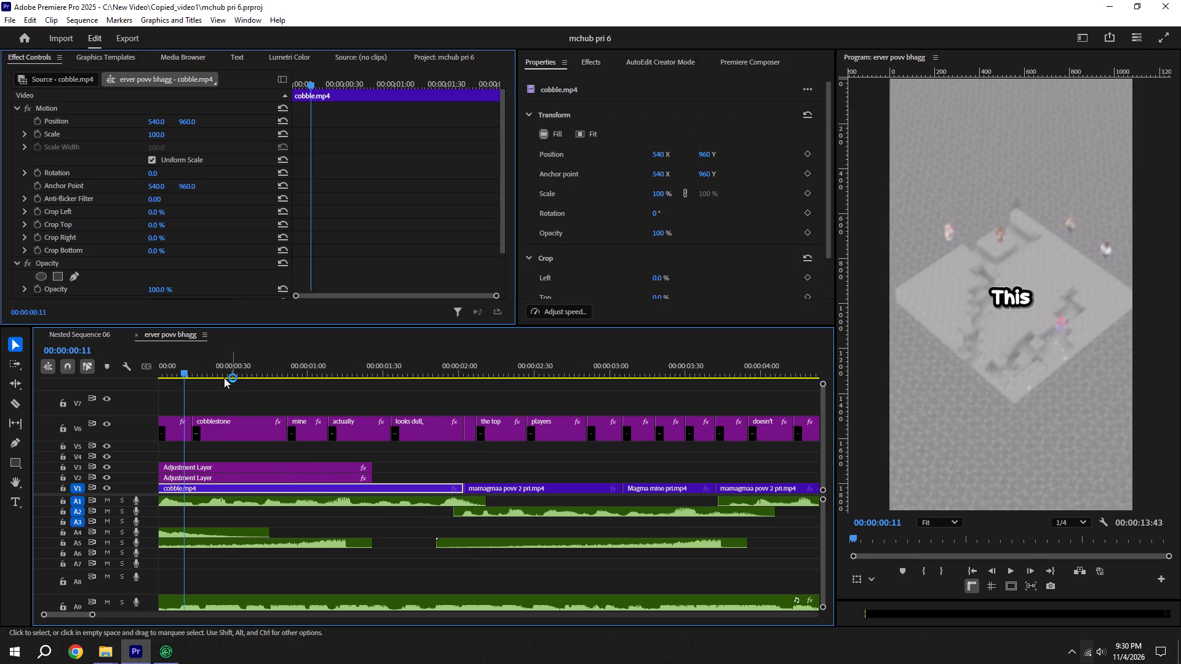
drag(188, 371, 63, 378)
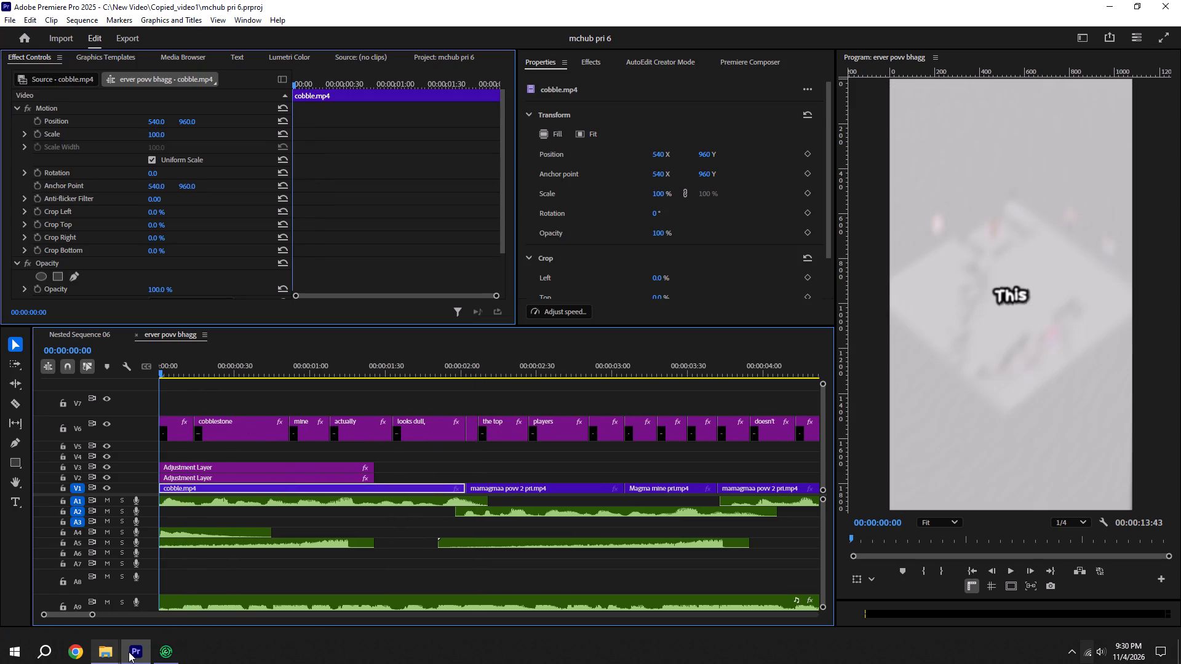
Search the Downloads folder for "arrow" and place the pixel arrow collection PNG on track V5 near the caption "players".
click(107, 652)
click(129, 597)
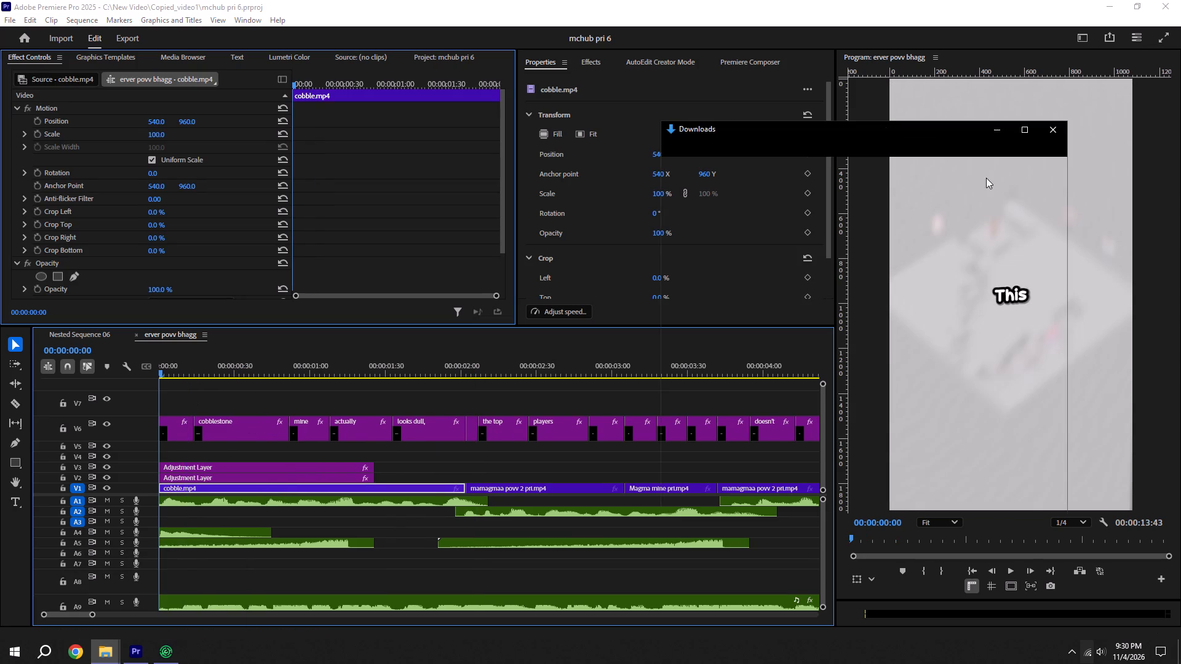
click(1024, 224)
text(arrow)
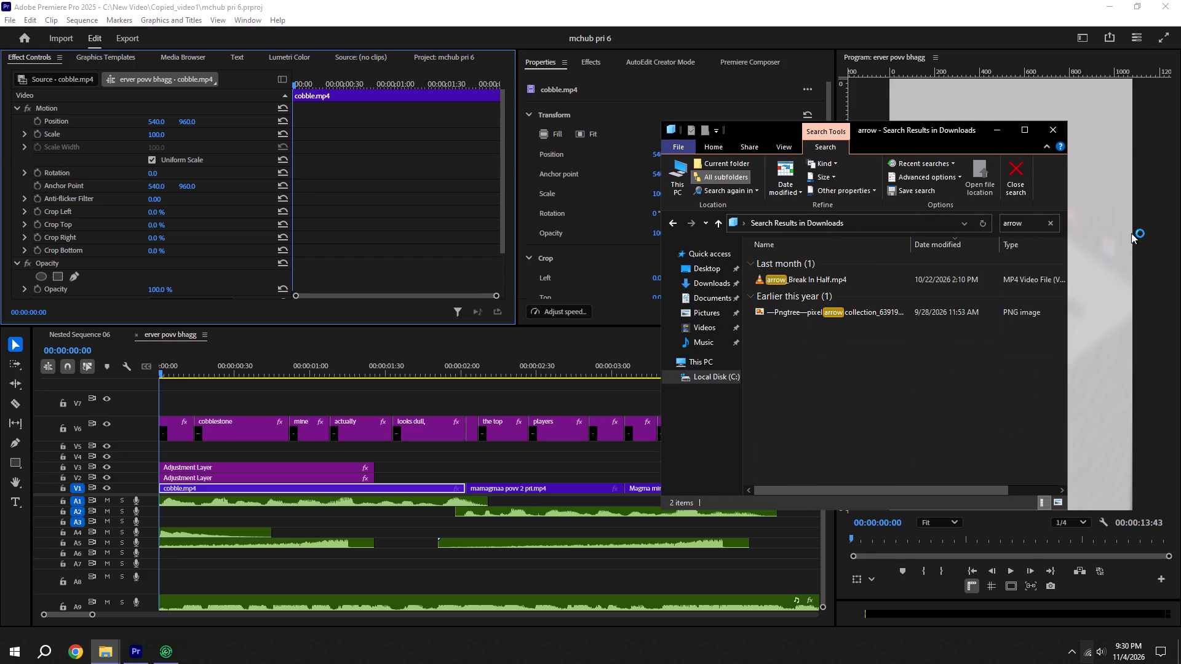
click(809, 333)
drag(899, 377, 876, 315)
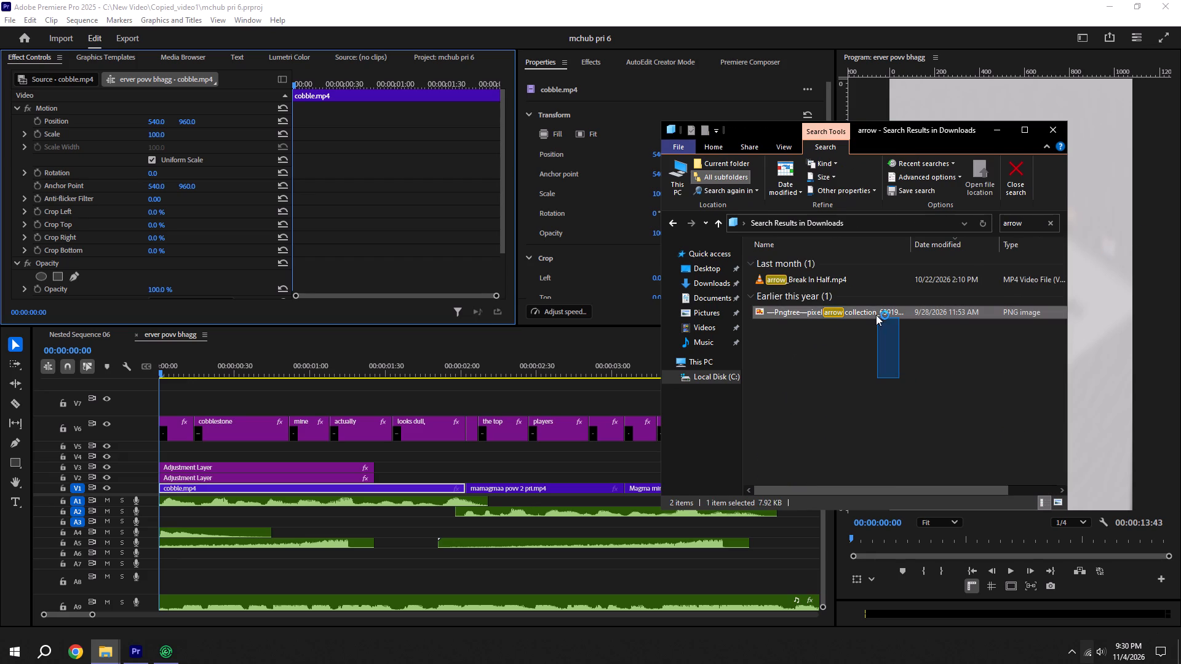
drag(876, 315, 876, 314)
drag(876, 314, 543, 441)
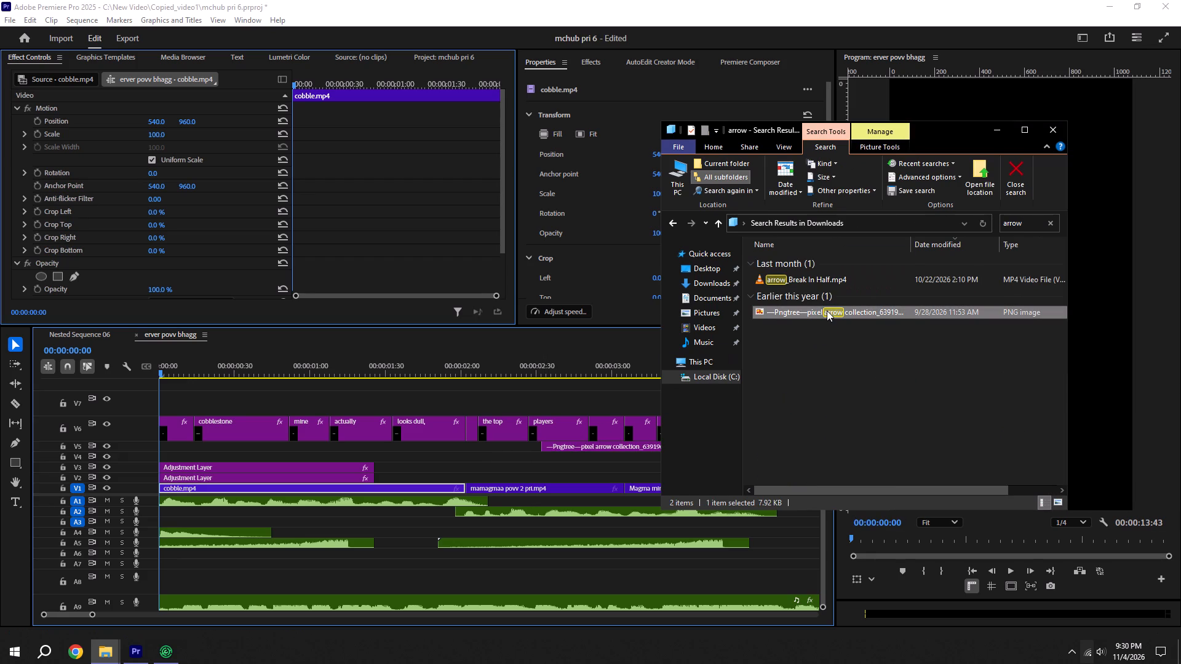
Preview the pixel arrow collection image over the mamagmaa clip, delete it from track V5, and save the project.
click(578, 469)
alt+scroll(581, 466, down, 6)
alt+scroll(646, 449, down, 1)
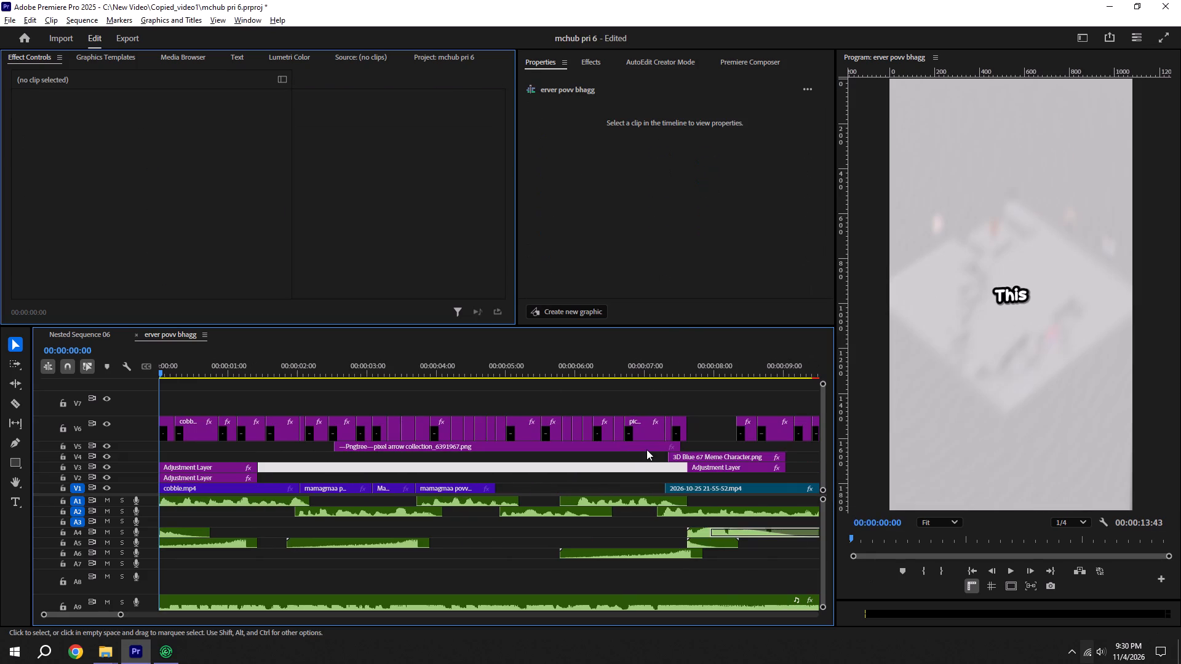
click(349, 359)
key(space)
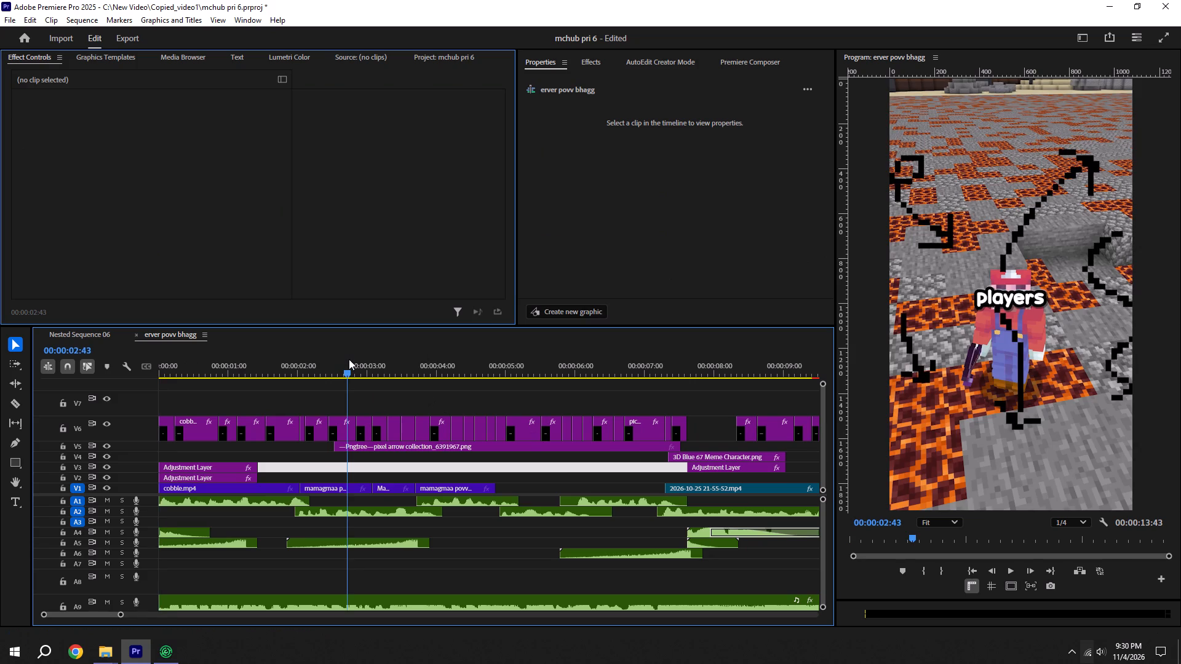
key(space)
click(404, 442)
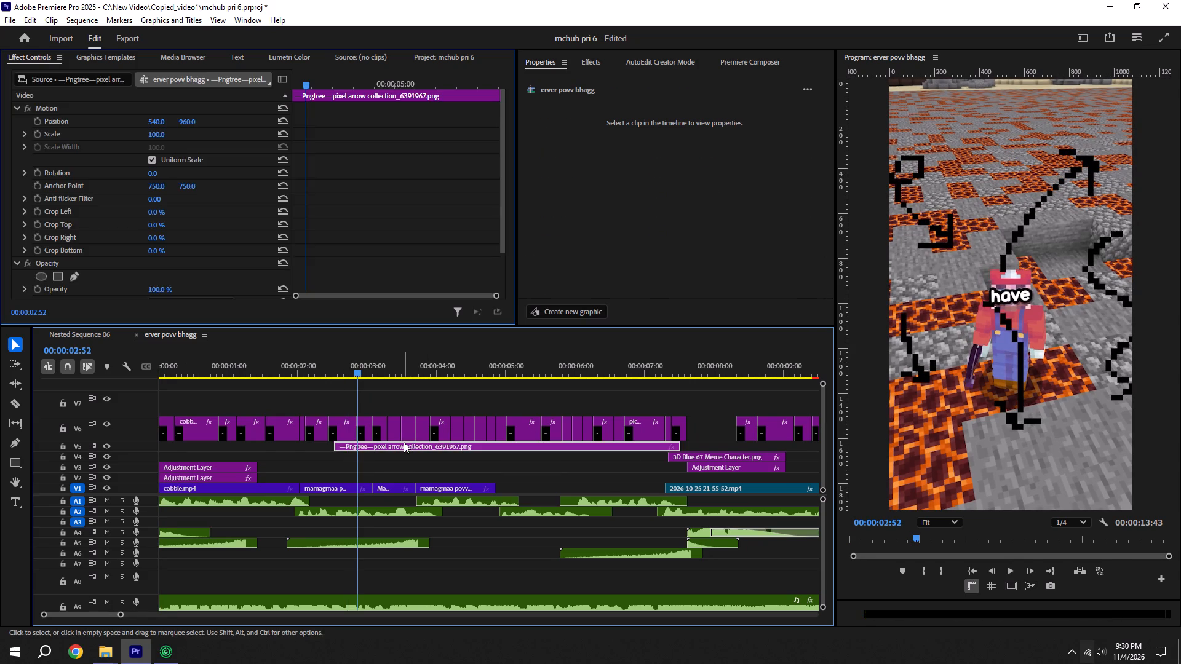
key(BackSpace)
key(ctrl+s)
Switch to File Explorer, clear the "arrow" search, and show the Downloads folder as large thumbnails.
click(113, 663)
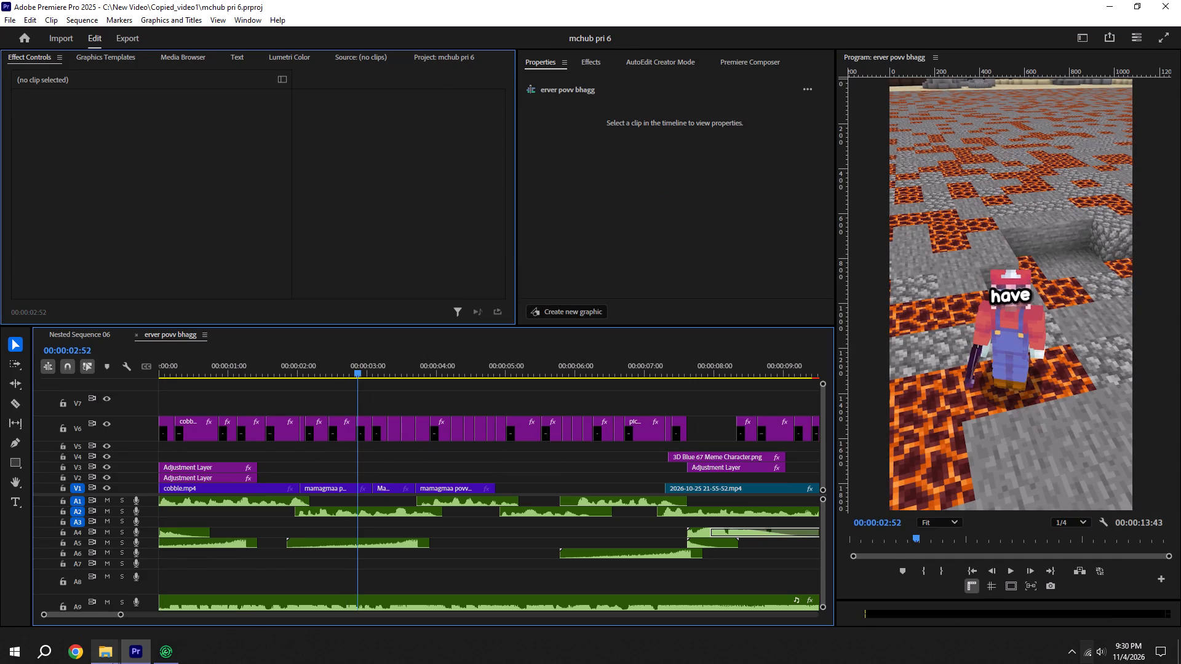
click(96, 603)
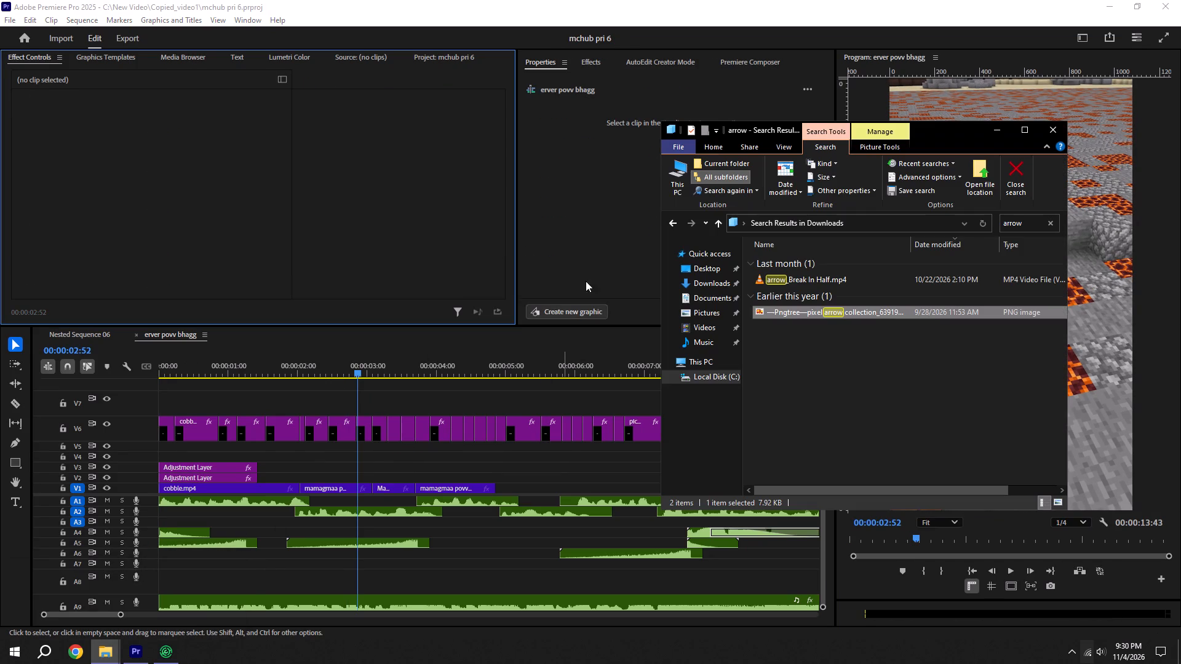
click(820, 362)
drag(1023, 221, 992, 216)
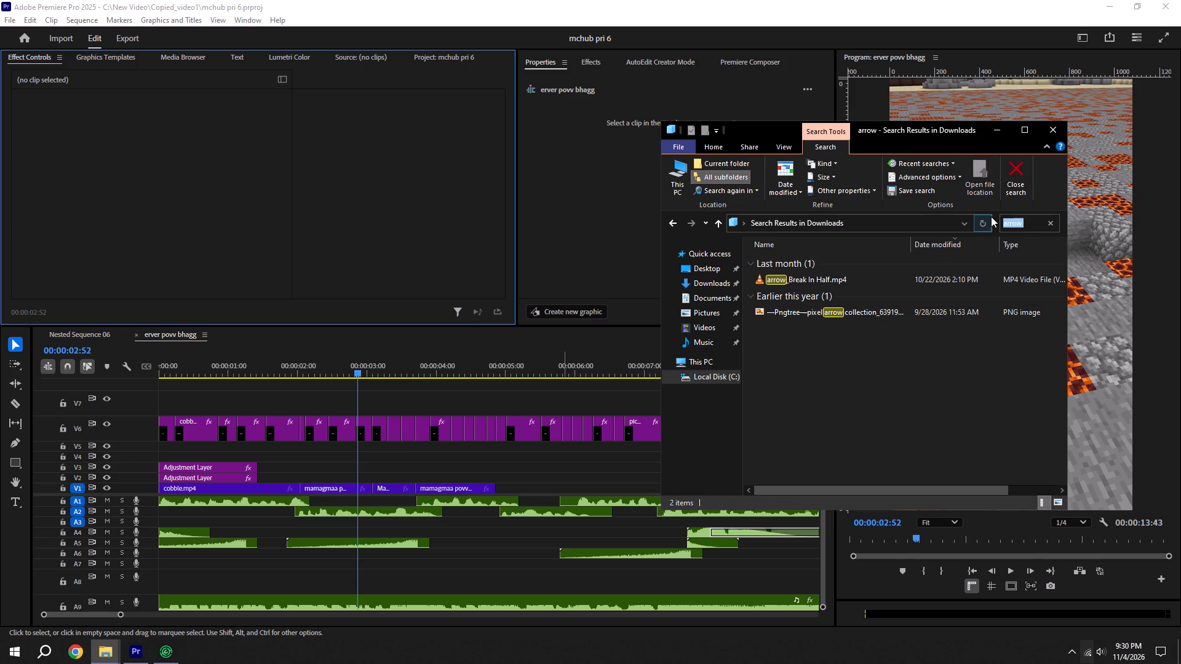
key(BackSpace)
click(704, 285)
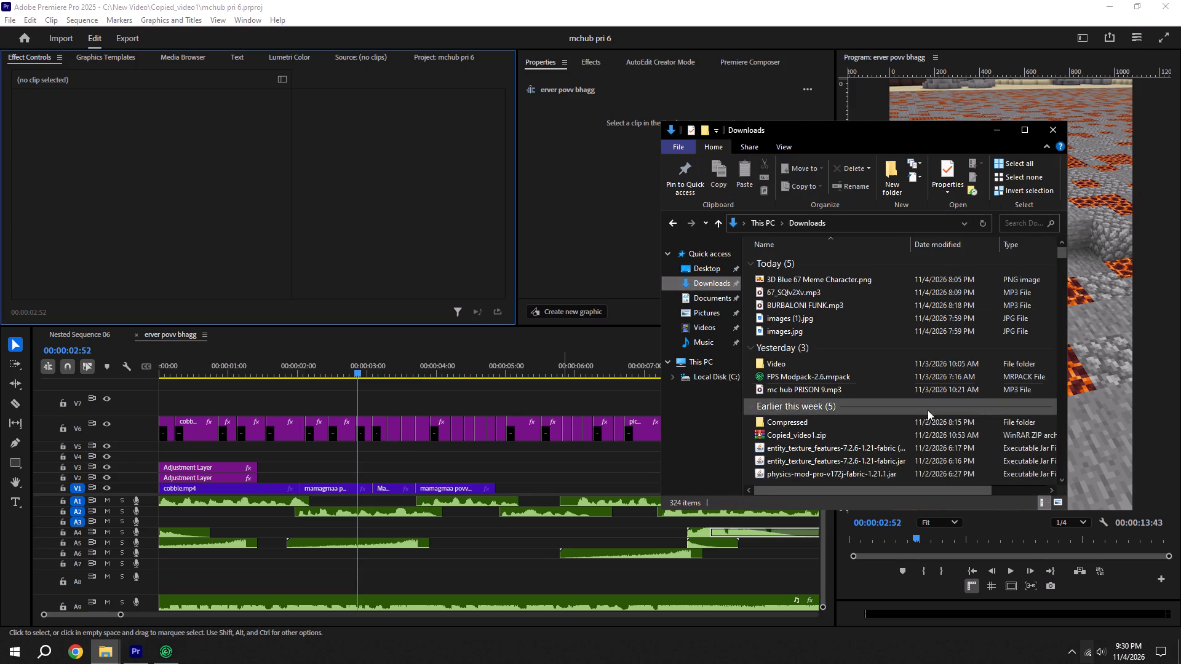
click(1059, 507)
Look through the Downloads thumbnails, from the recent files to the older ones, for a suitable arrow image.
scroll(827, 386, down, 5)
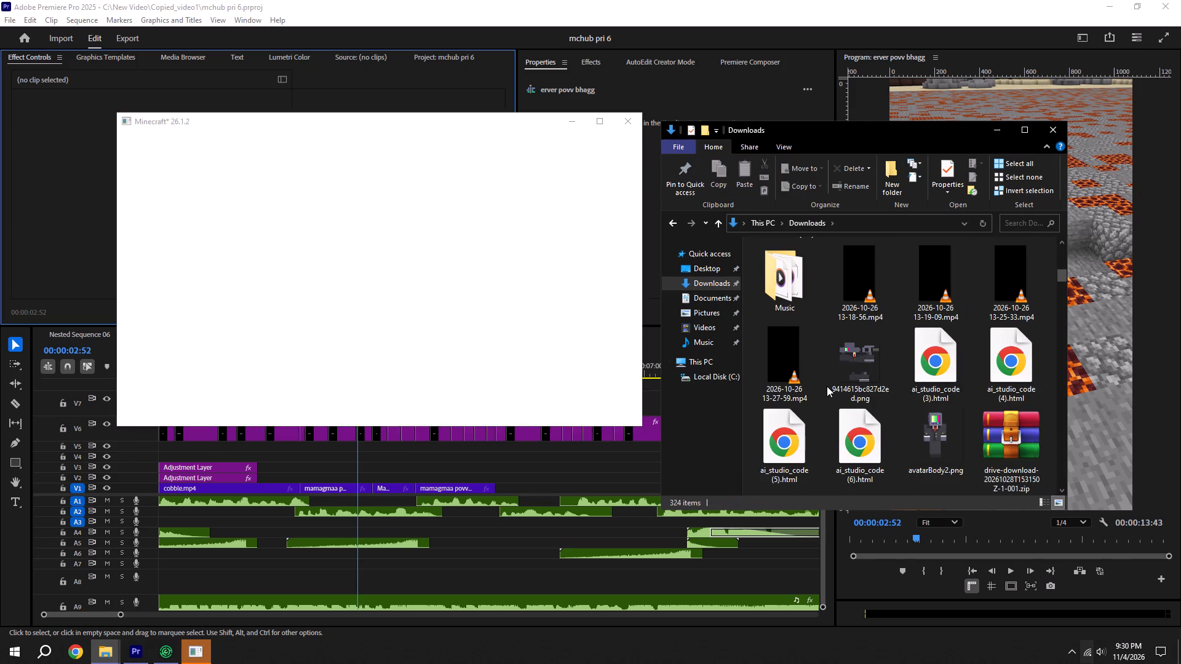
scroll(827, 386, down, 14)
scroll(883, 365, down, 6)
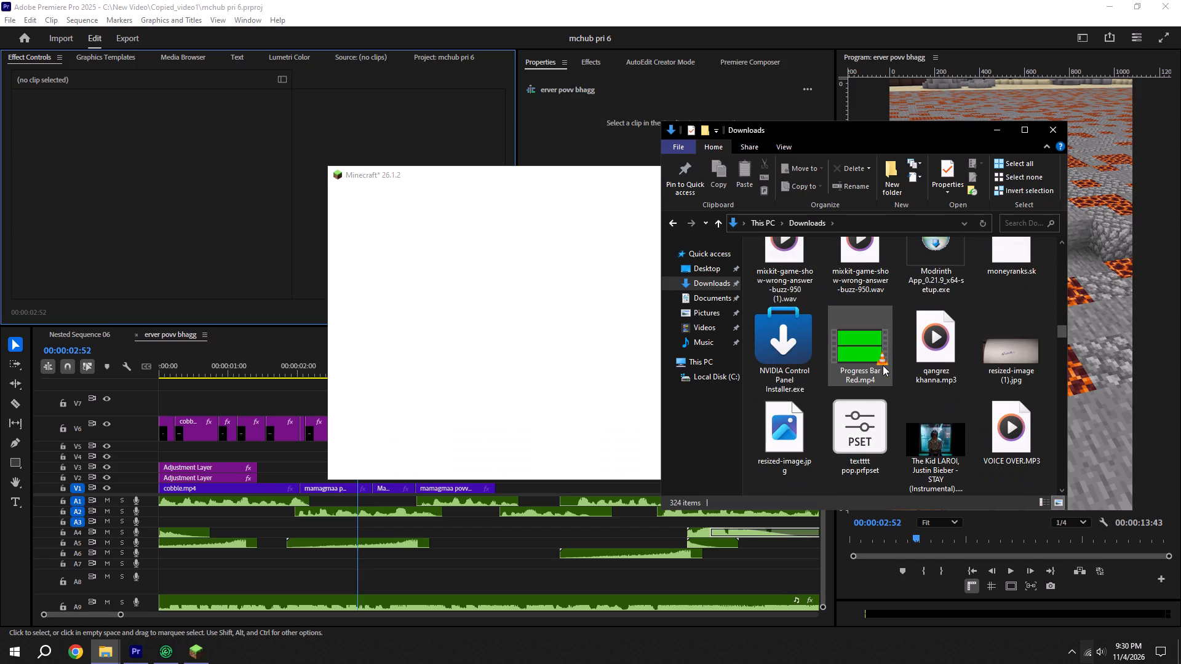
scroll(883, 365, down, 7)
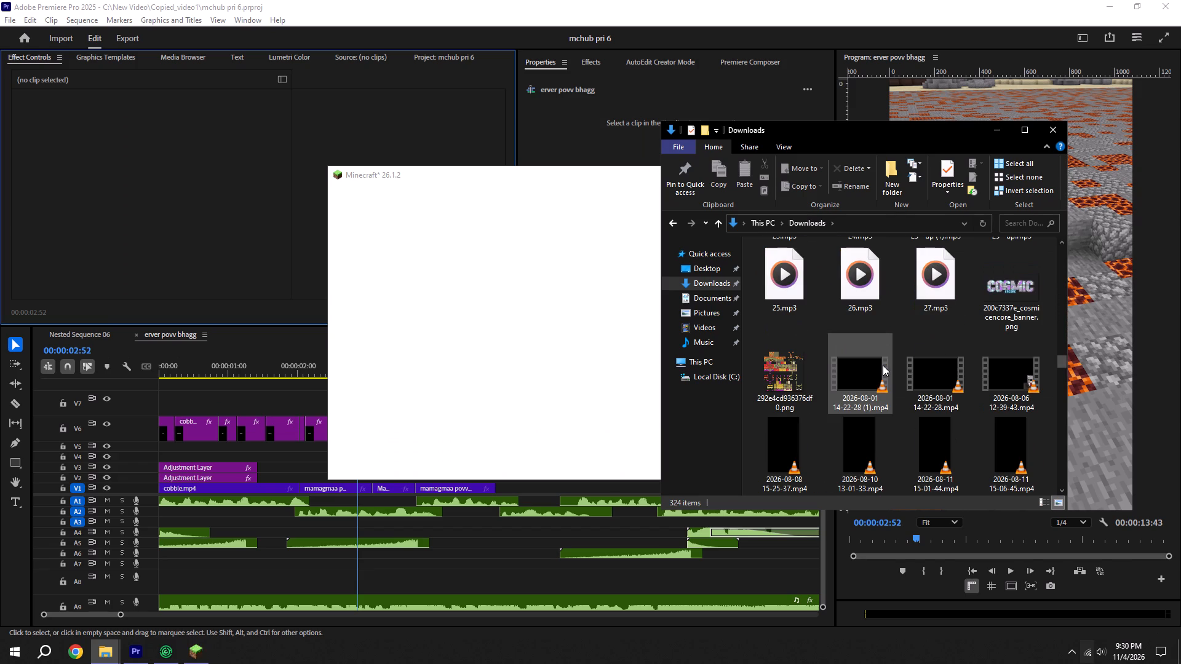
scroll(883, 365, down, 3)
scroll(883, 365, up, 6)
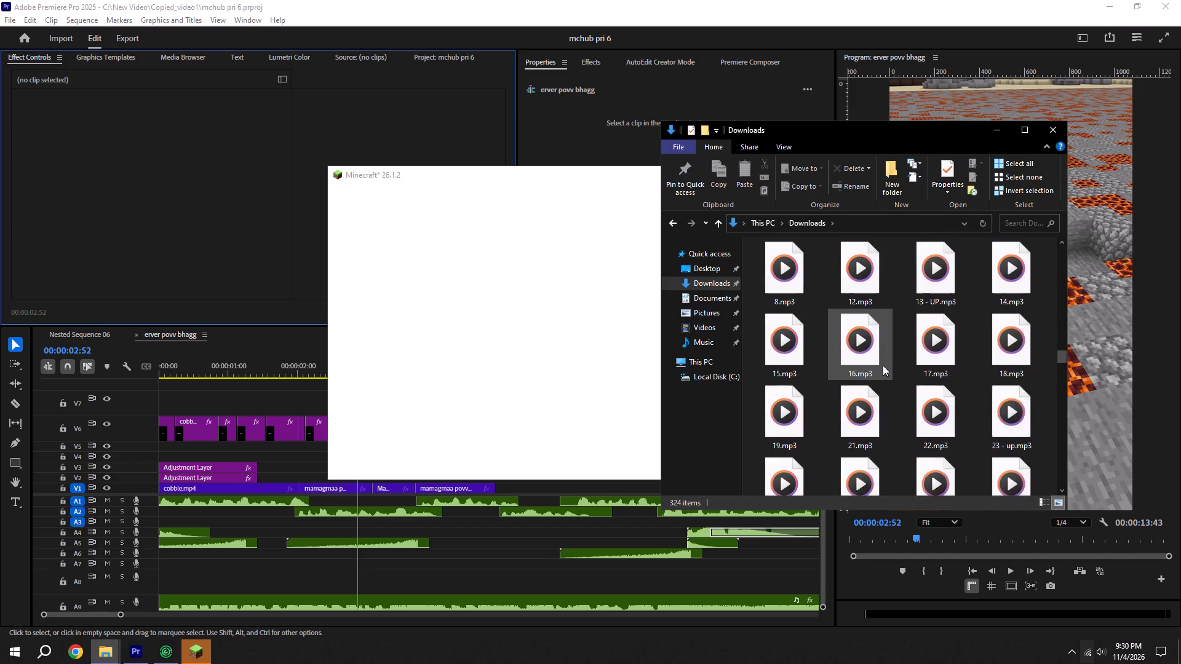
scroll(883, 365, up, 10)
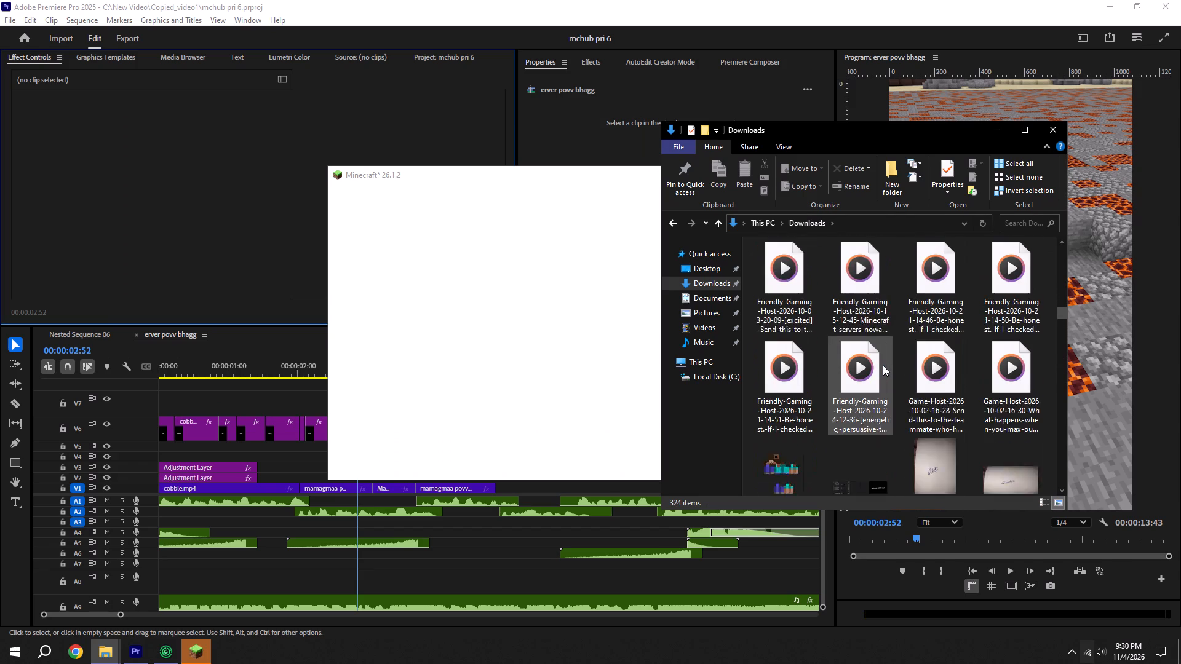
scroll(883, 365, up, 7)
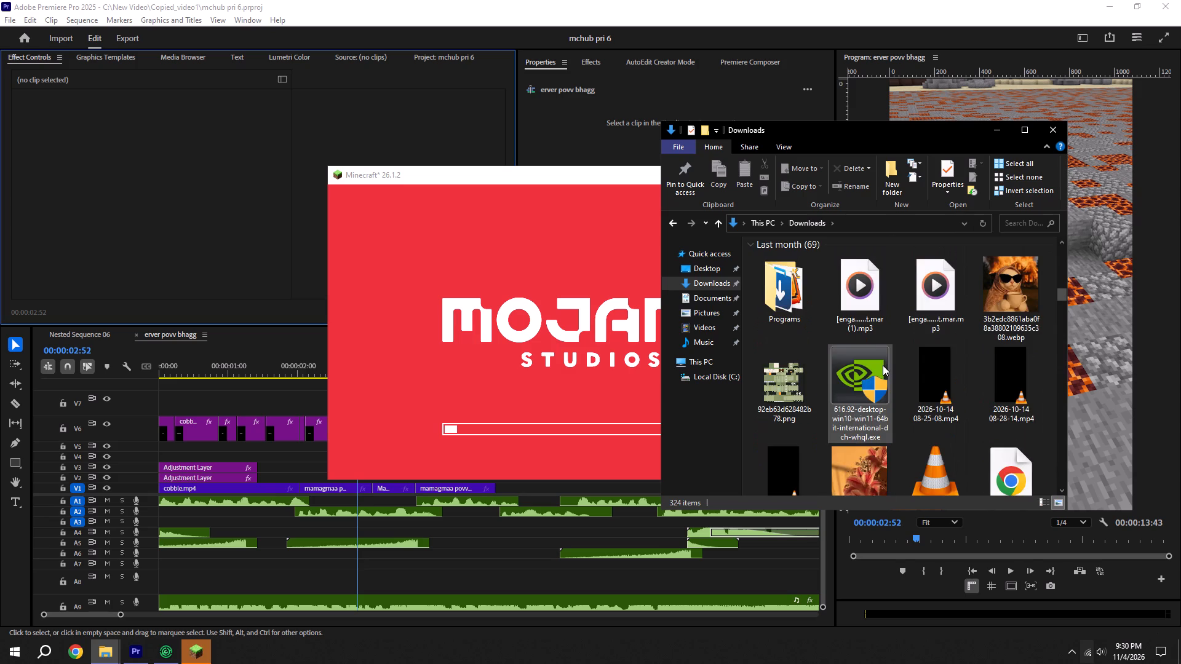
scroll(883, 365, up, 3)
scroll(883, 365, down, 15)
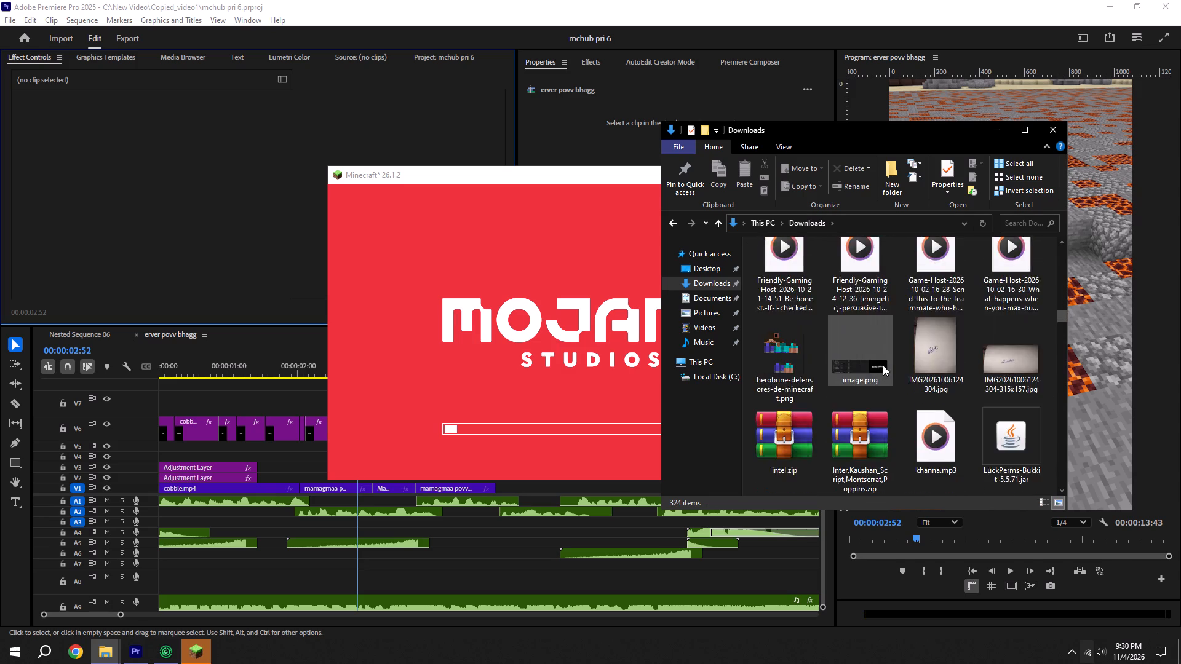
scroll(883, 365, down, 20)
scroll(883, 365, down, 20)
scroll(883, 365, down, 17)
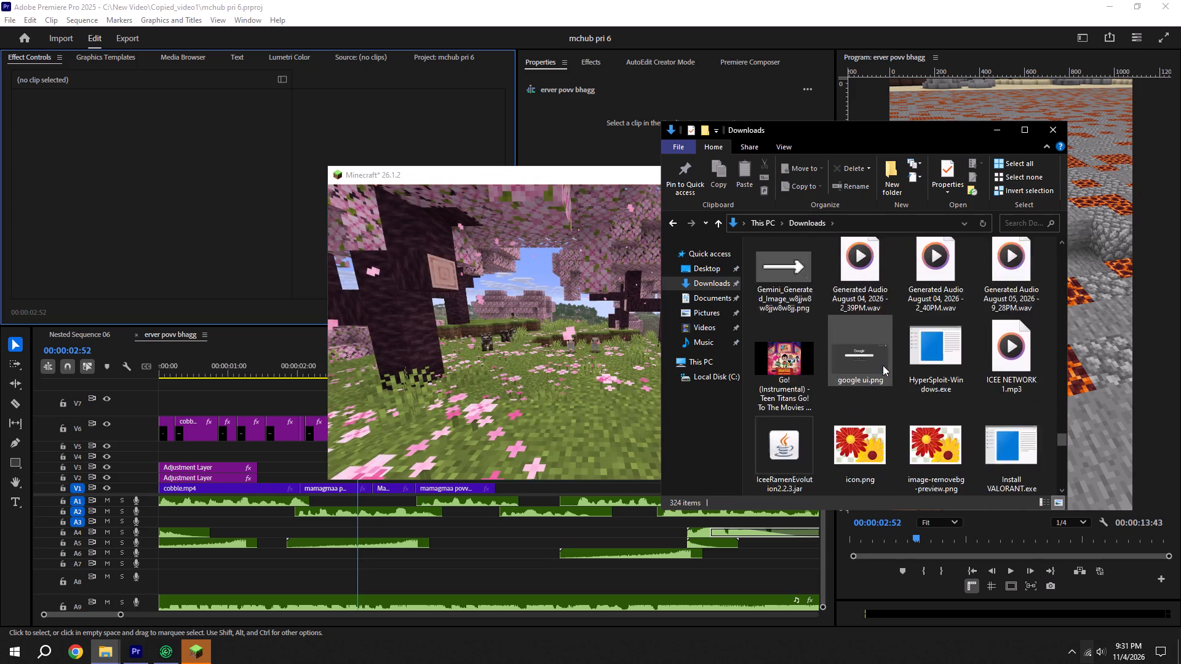
scroll(883, 365, up, 4)
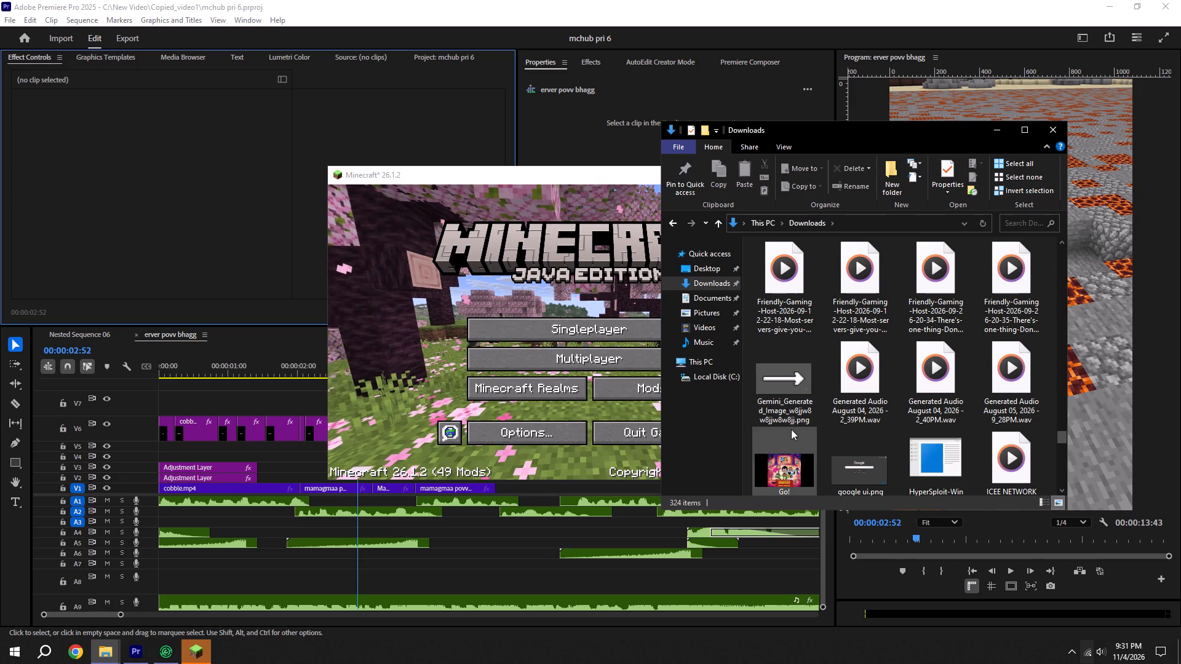
scroll(803, 398, up, 3)
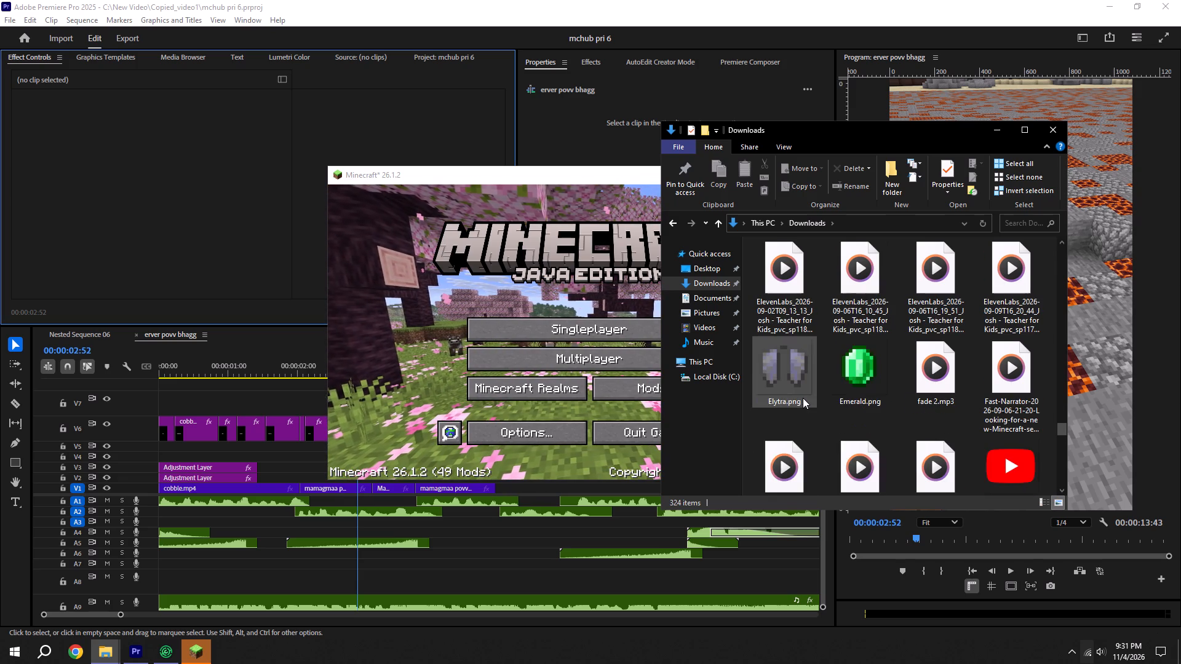
scroll(803, 398, up, 3)
scroll(803, 398, down, 10)
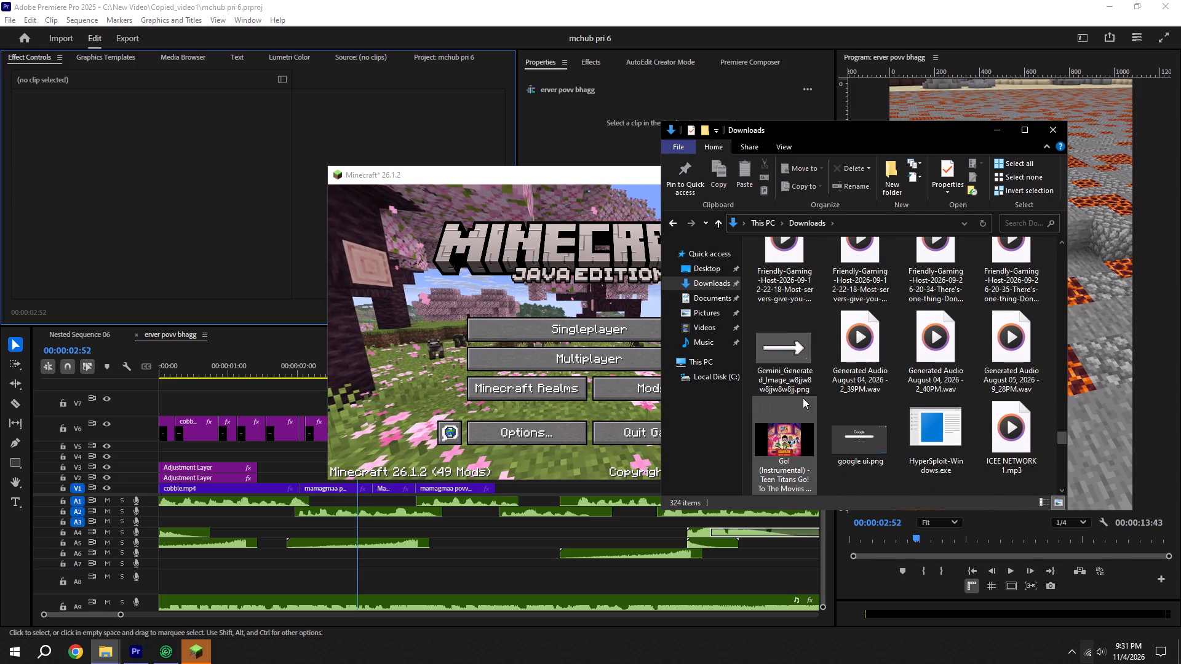
View the Gemini_Generated_Image arrow PNG in Photos and close it.
right_click(792, 356)
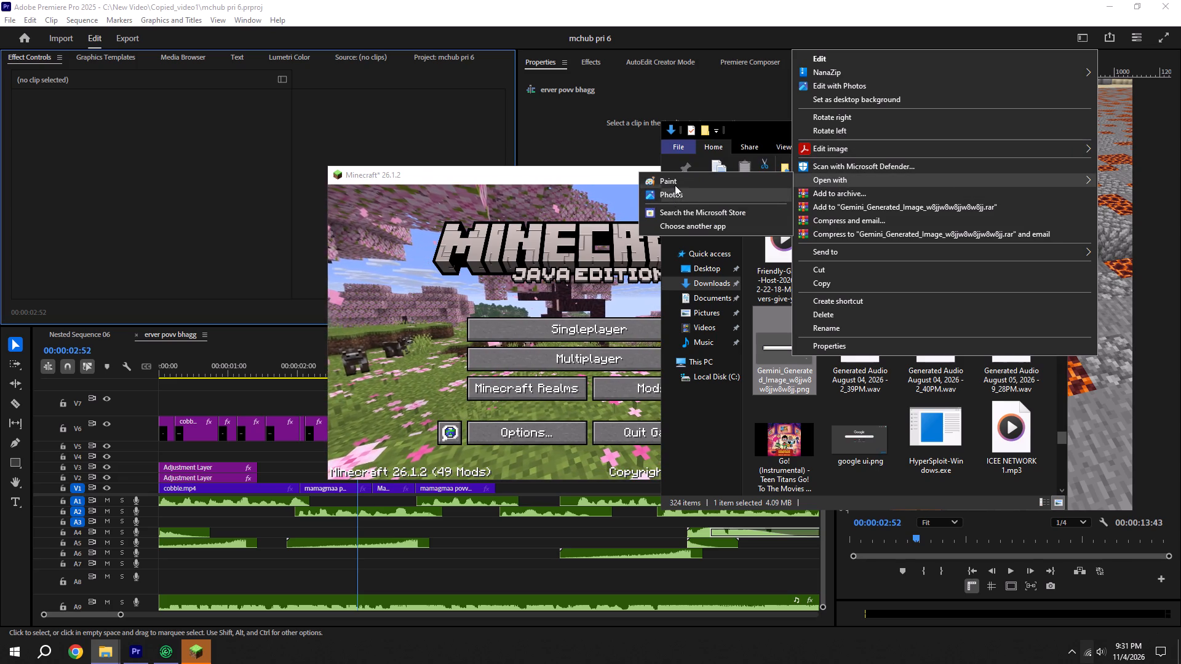
click(677, 194)
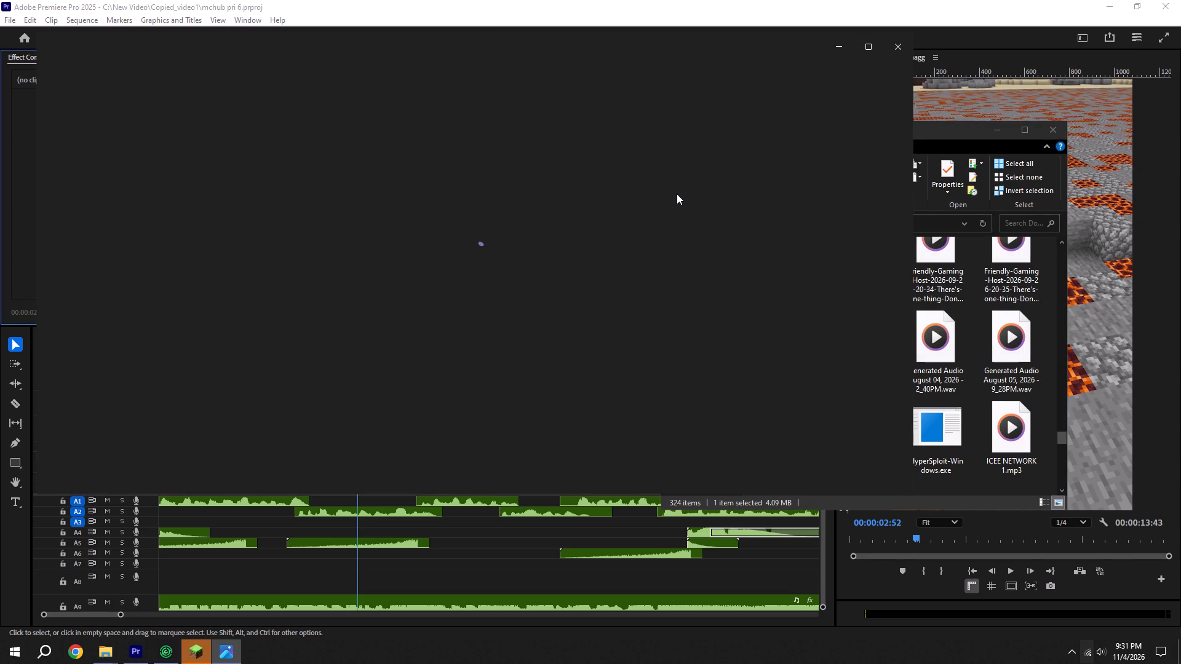
click(618, 332)
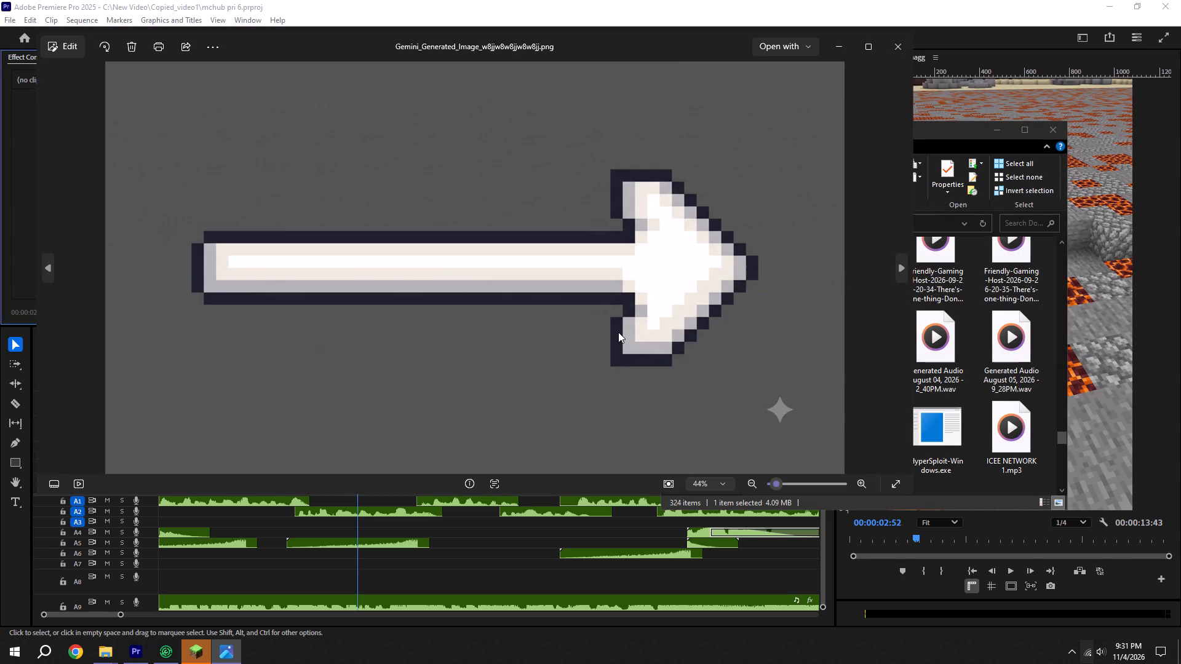
click(893, 43)
Look through Downloads for another arrow image, select the ChatGPT Image Sep 28, 2026 arrow PNG, and minimize the folder window.
scroll(889, 408, down, 8)
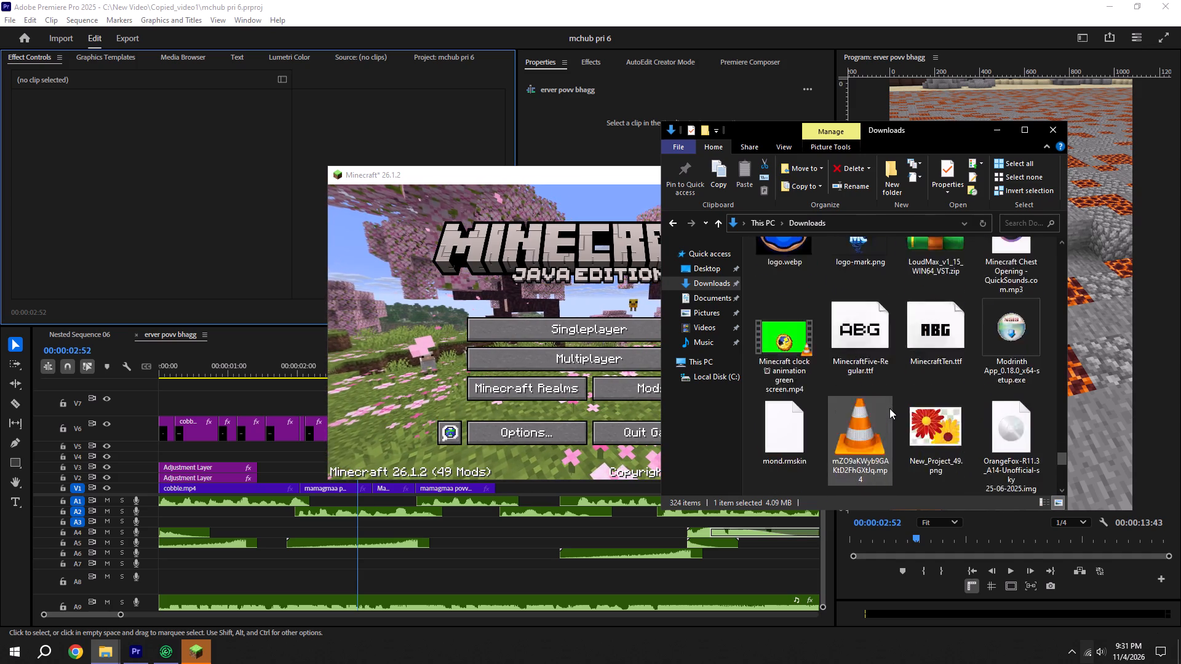
scroll(889, 408, up, 15)
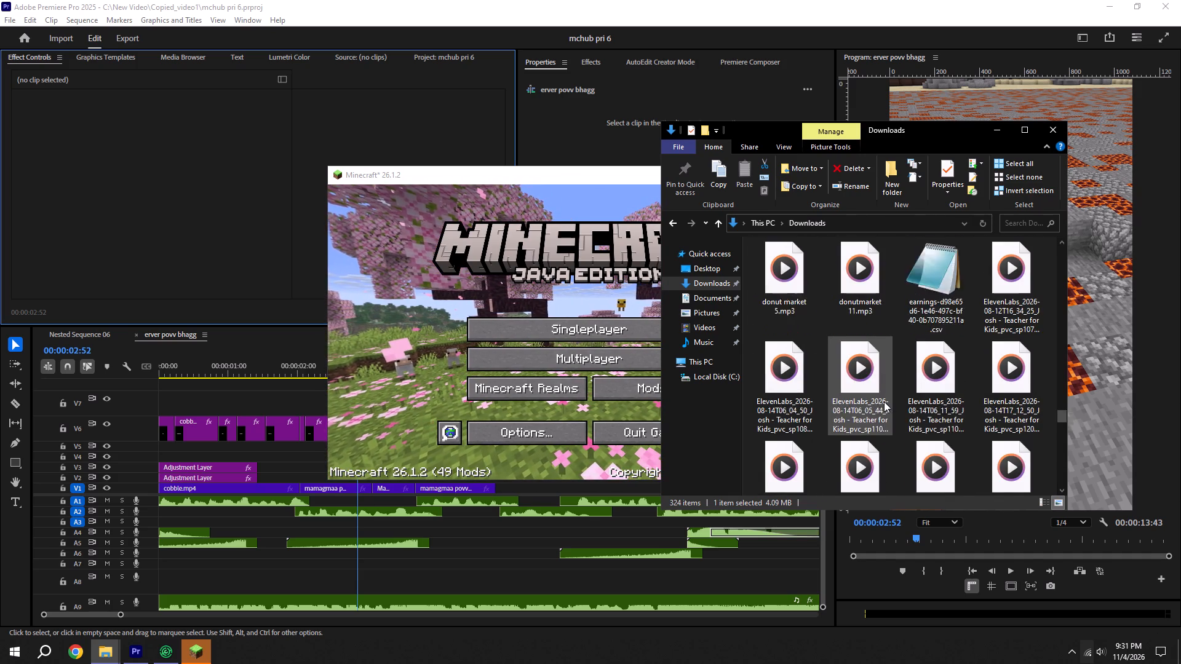
scroll(884, 401, up, 6)
click(870, 296)
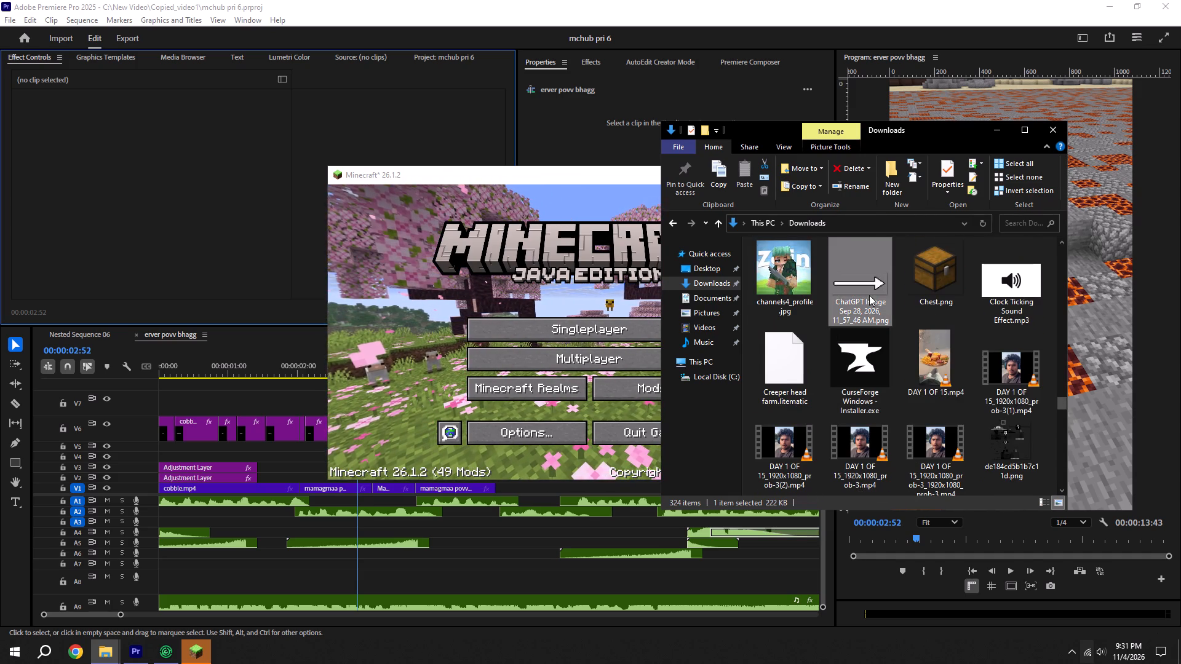
click(989, 136)
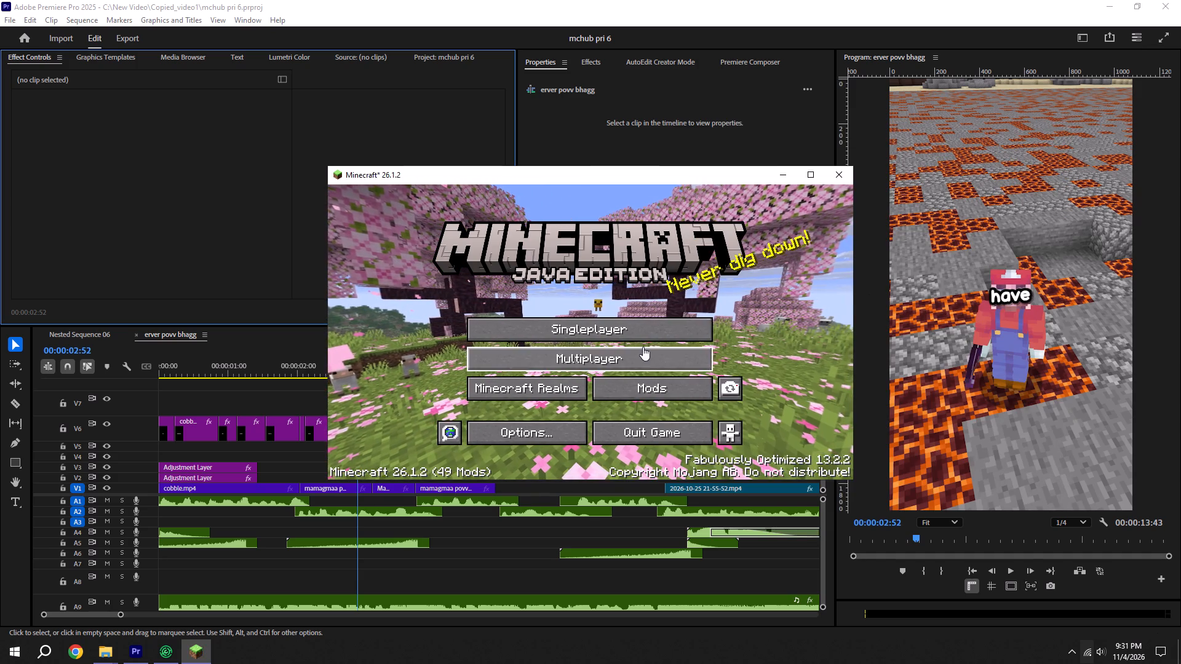
Maximize Minecraft and open the mchub replay 2026-11-04T21:09:54 from the replay list.
click(809, 172)
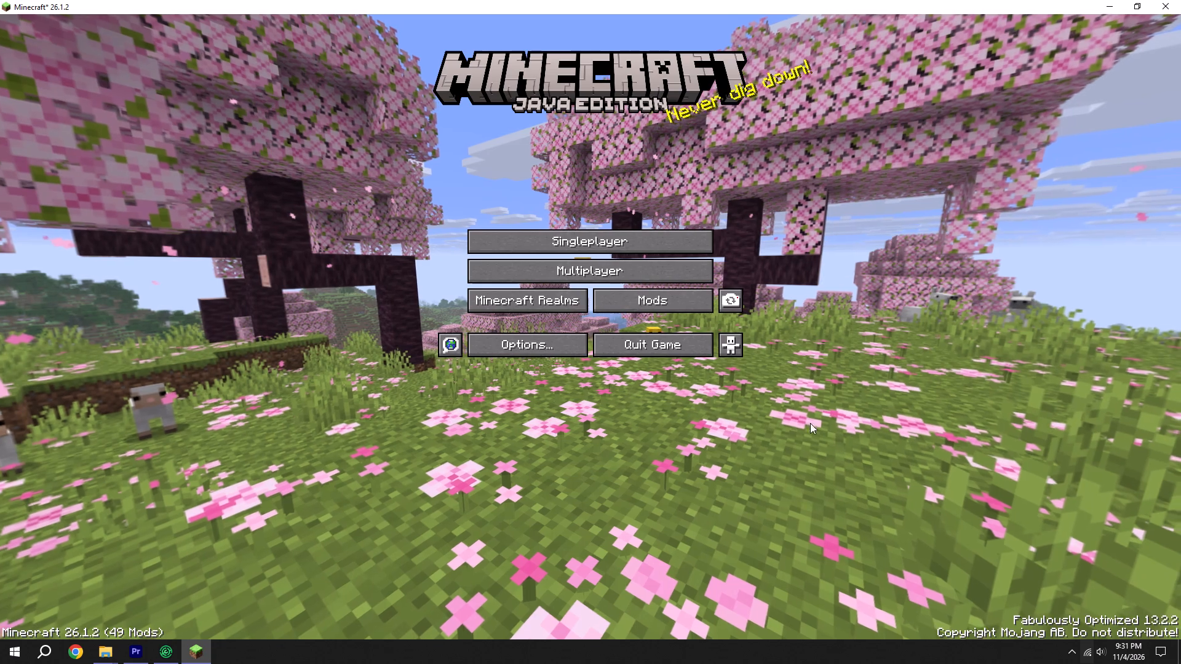
click(738, 301)
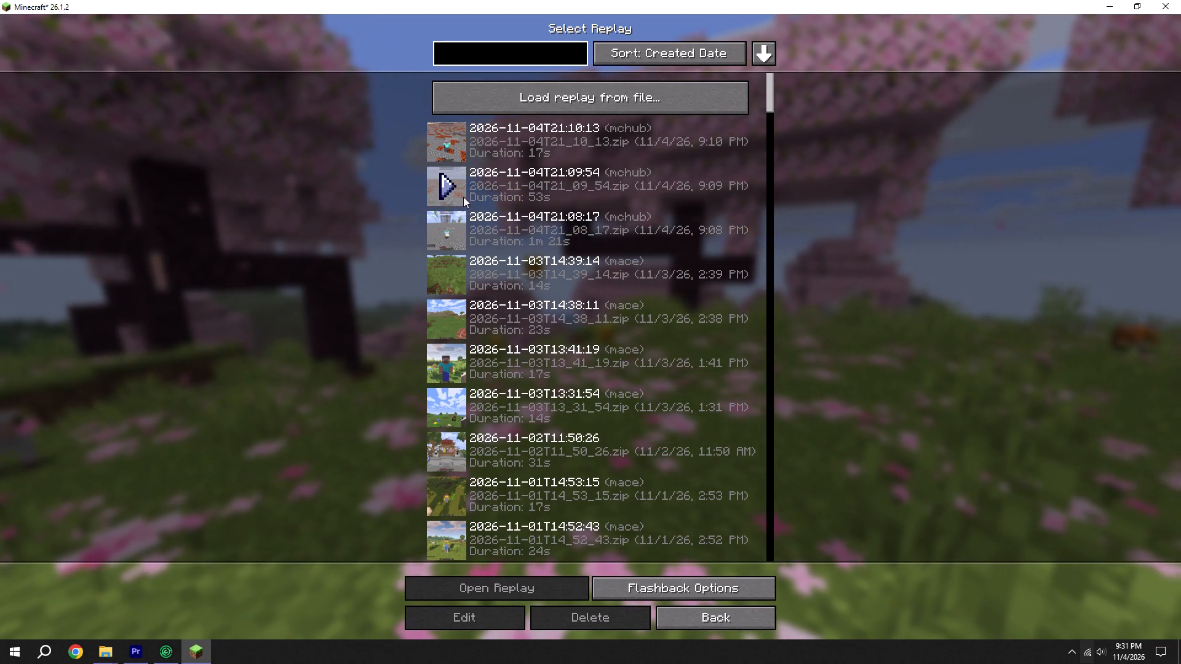
click(447, 180)
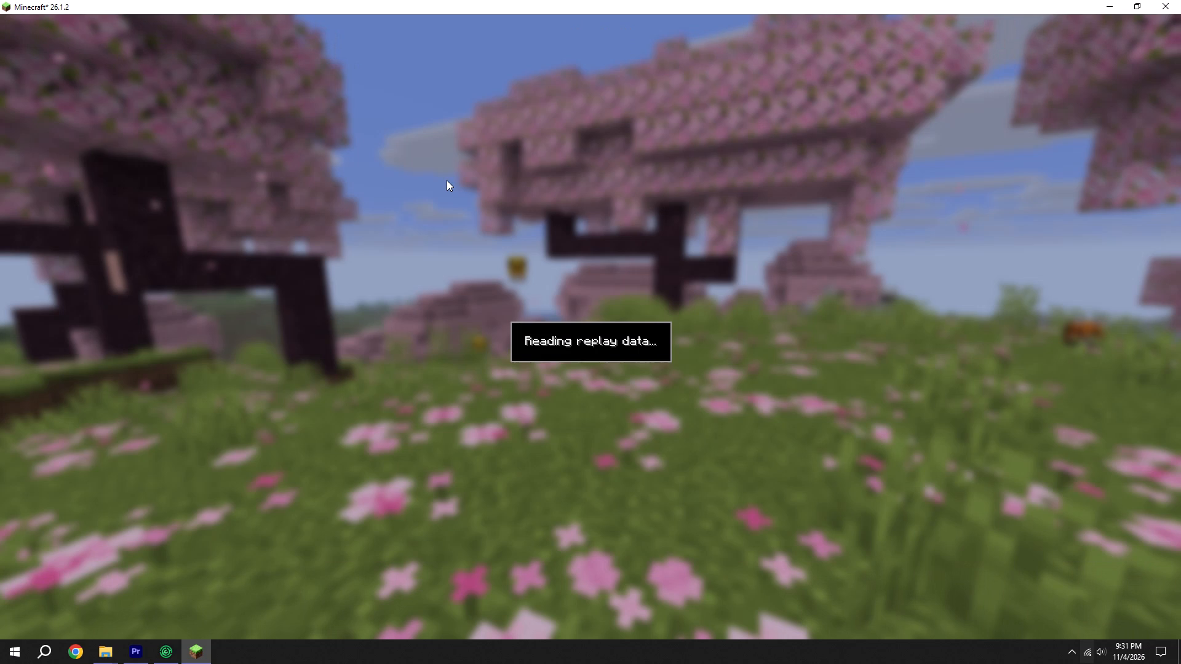
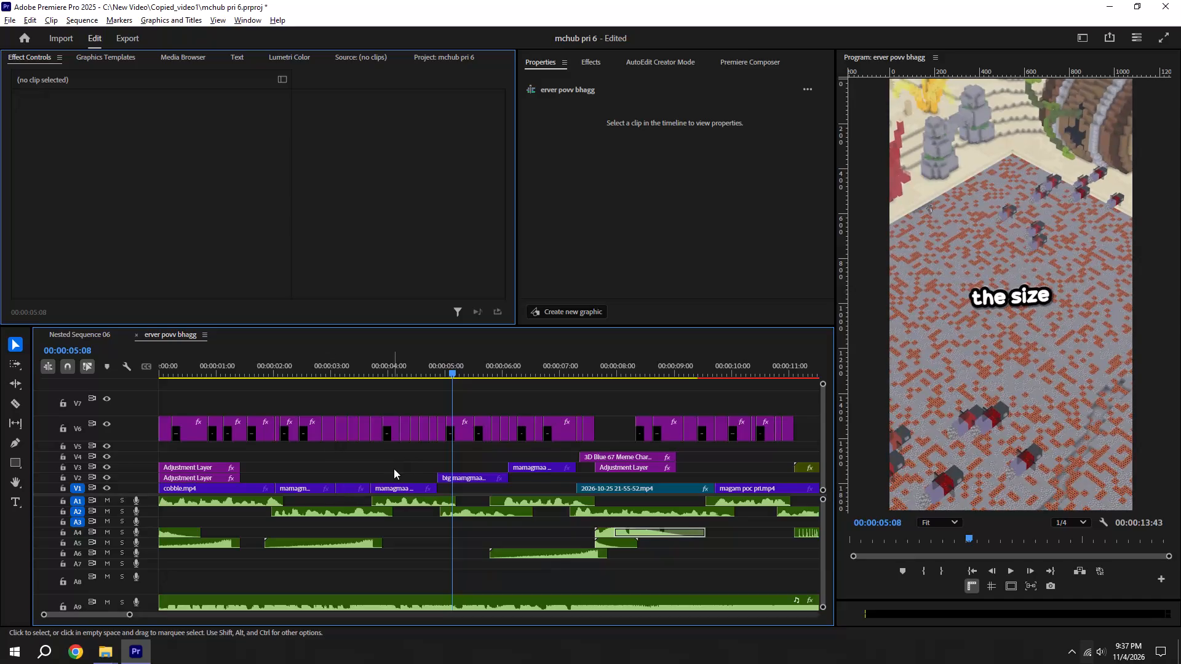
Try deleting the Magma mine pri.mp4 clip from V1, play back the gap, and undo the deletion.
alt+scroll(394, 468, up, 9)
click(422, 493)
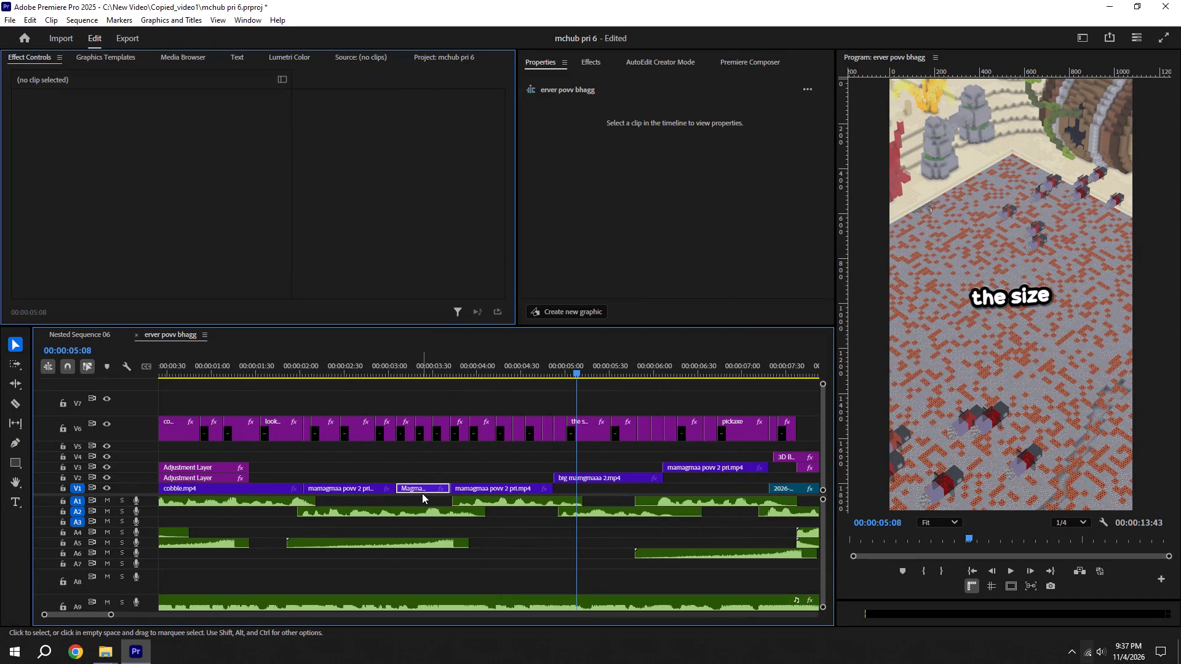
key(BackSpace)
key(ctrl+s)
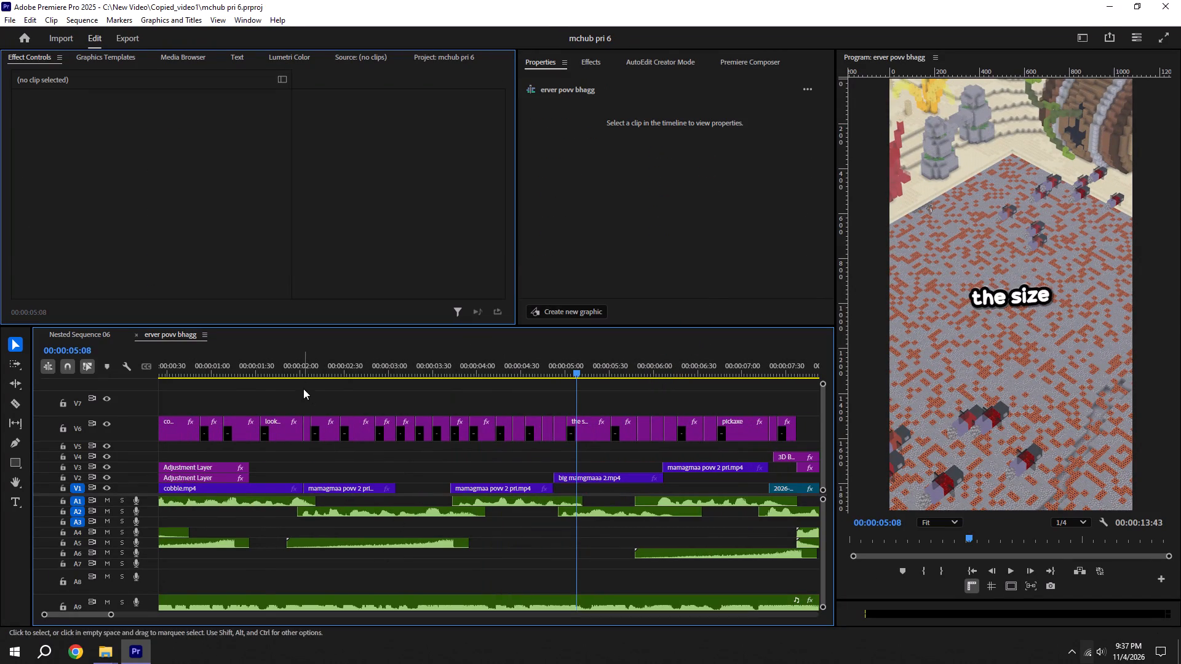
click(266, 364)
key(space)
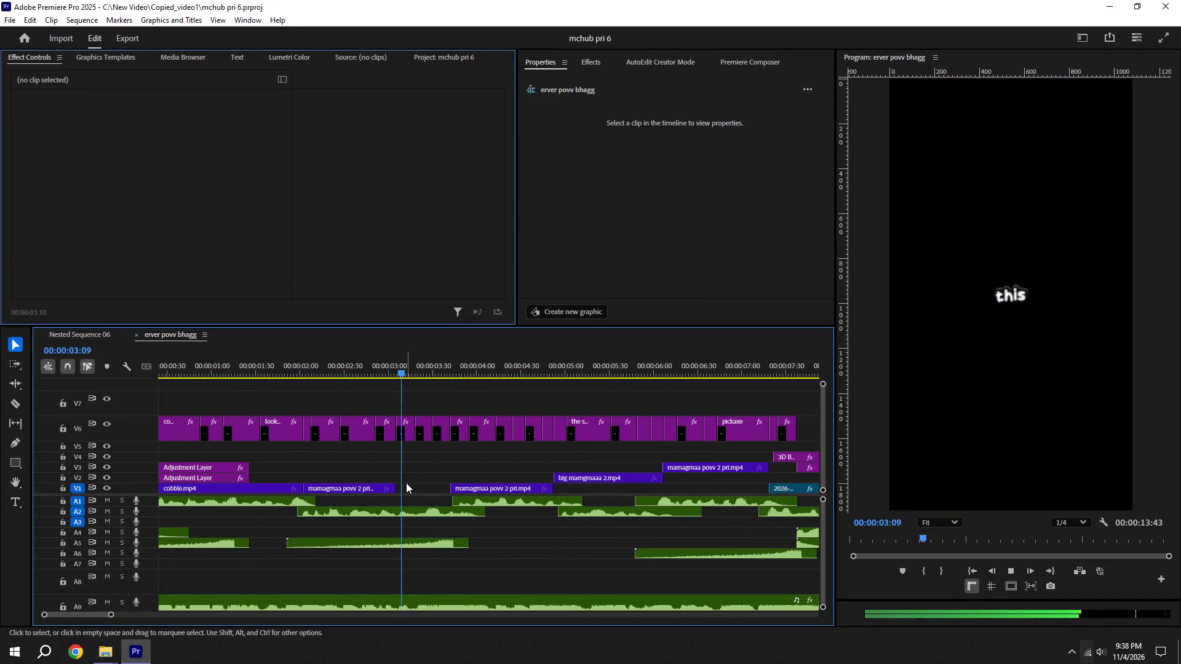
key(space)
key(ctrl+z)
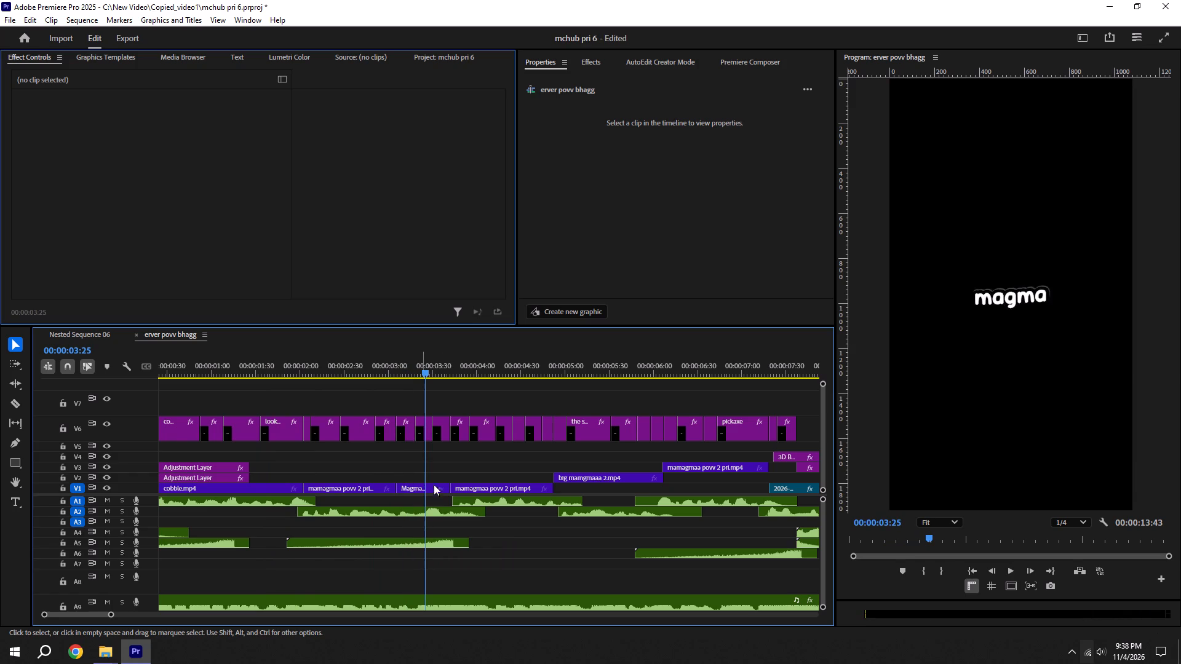
Replace the V1 mamagmaa povv 2 pri.mp4 clip after Magma mine pri.mp4 by extending Magma mine to the start of big mamgmaaa 2.mp4.
key(space)
key(space)
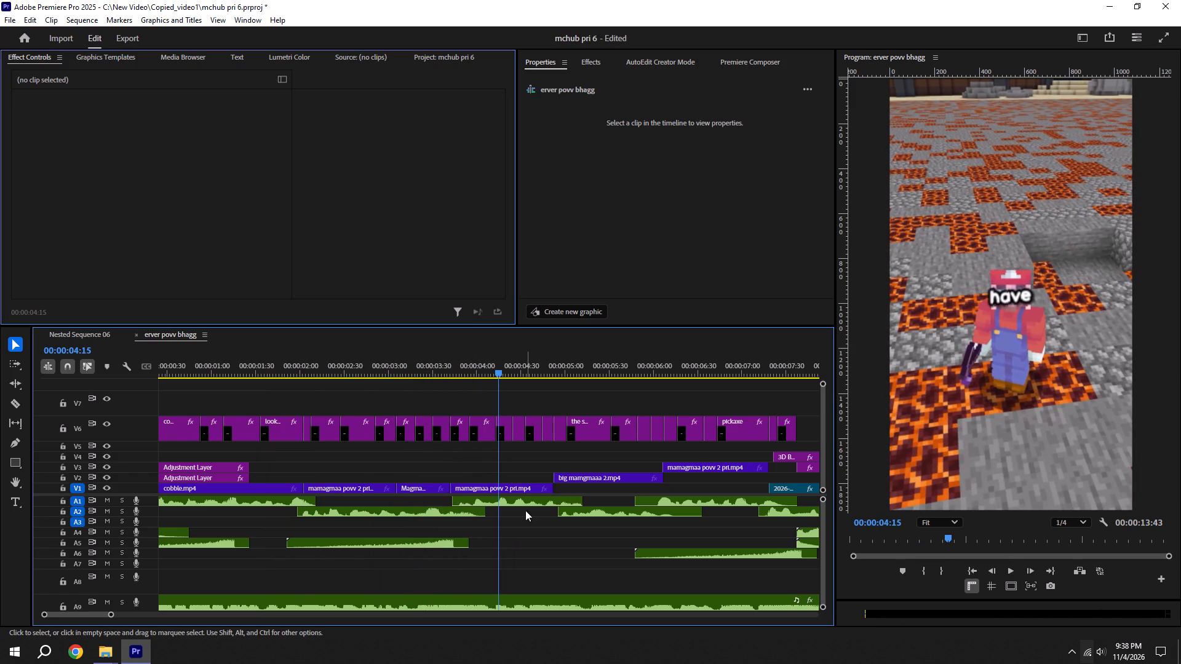
alt+scroll(490, 435, up, 4)
click(526, 489)
key(BackSpace)
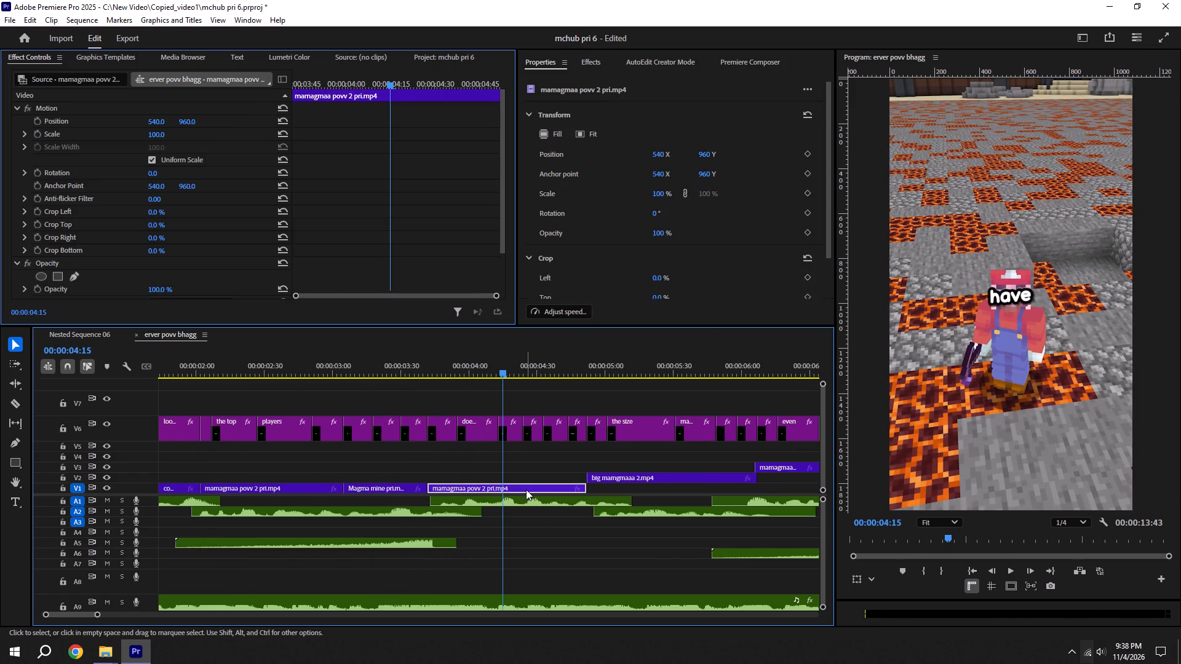
key(ctrl+s)
drag(426, 488, 574, 497)
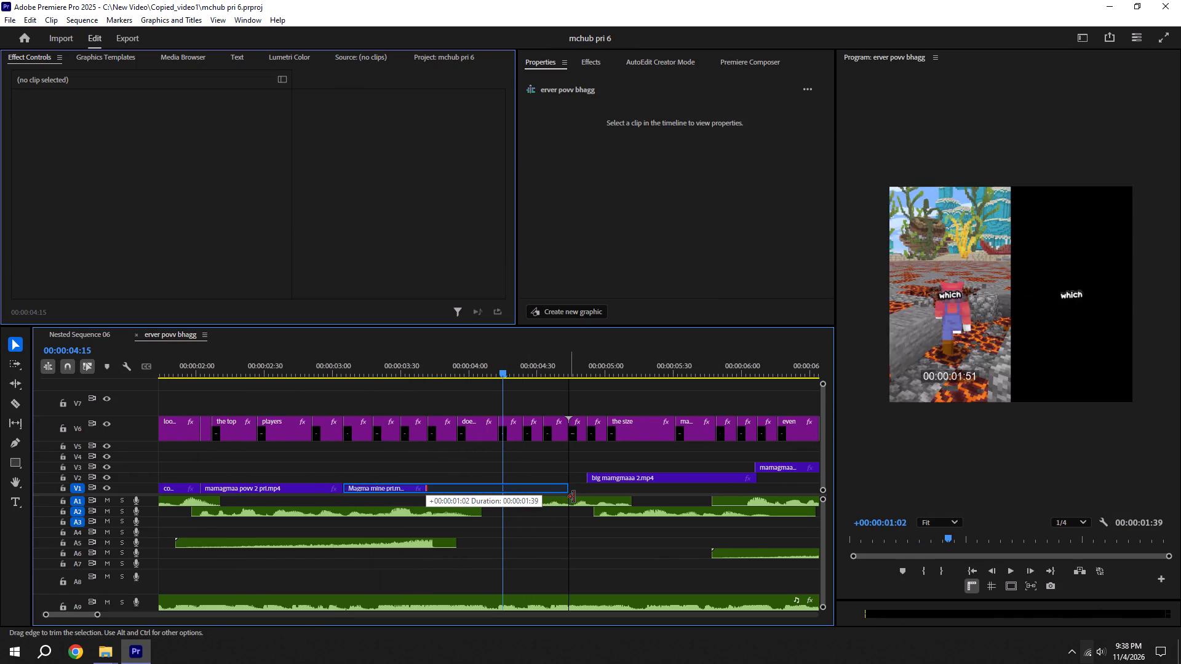
drag(574, 497, 584, 497)
key(ctrl+s)
Play back the sequence from the extended Magma mine clip and again from the start to review the cuts.
key(space)
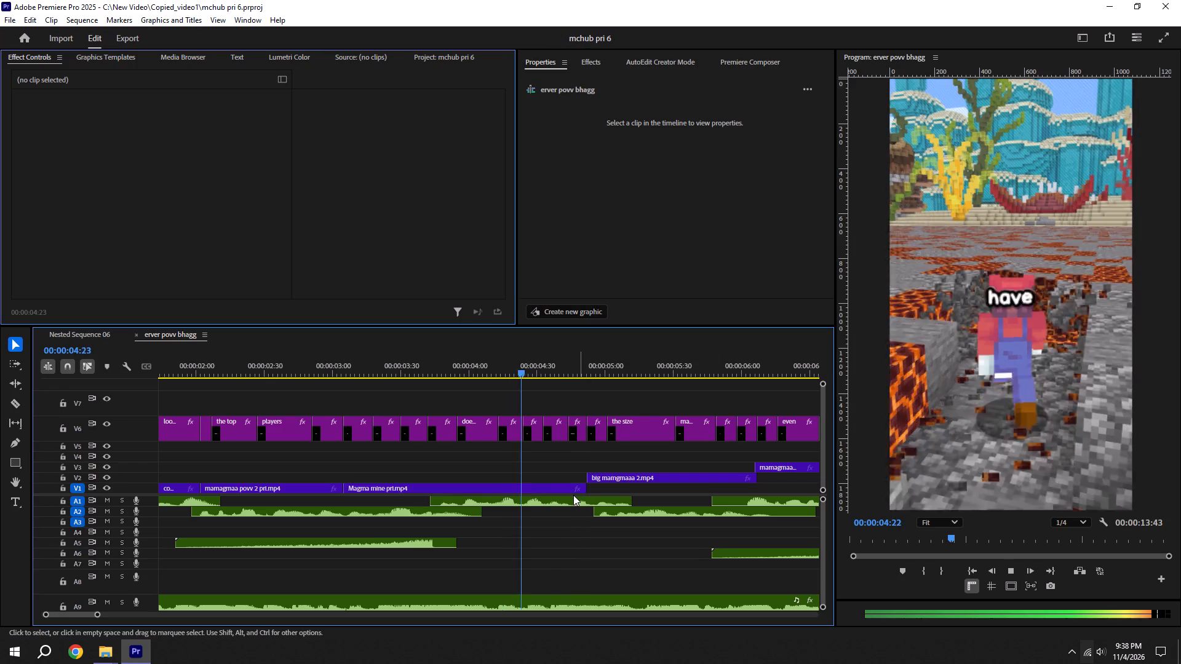
alt+scroll(573, 495, down, 6)
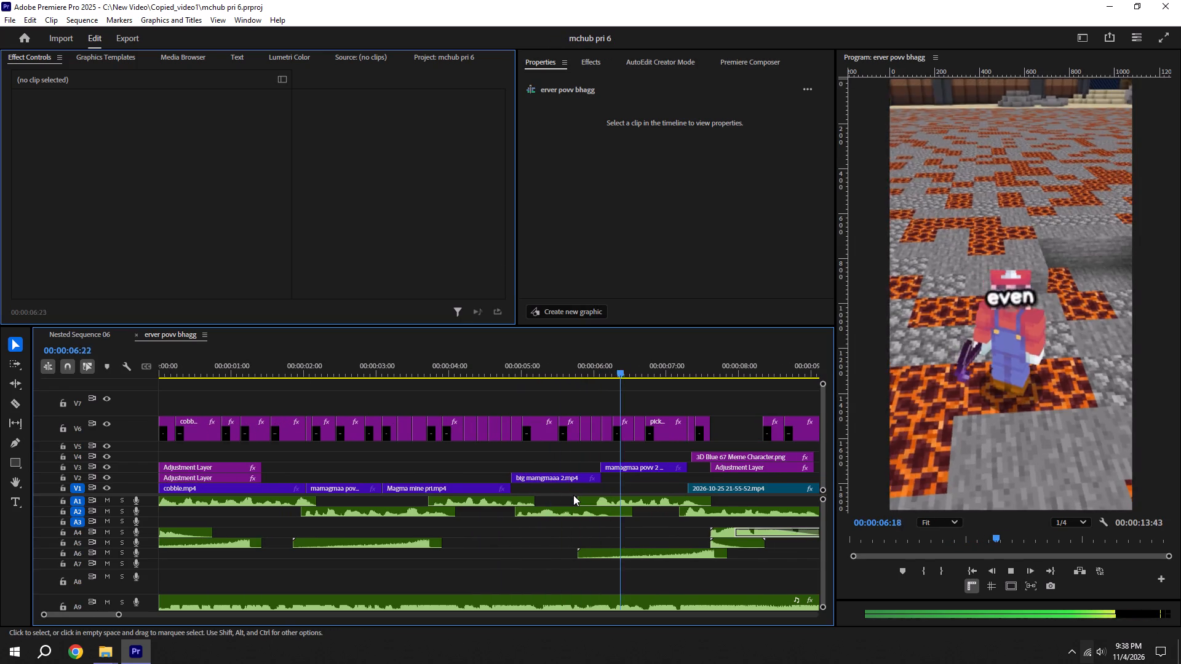
key(space)
key(space)
alt+scroll(608, 499, down, 4)
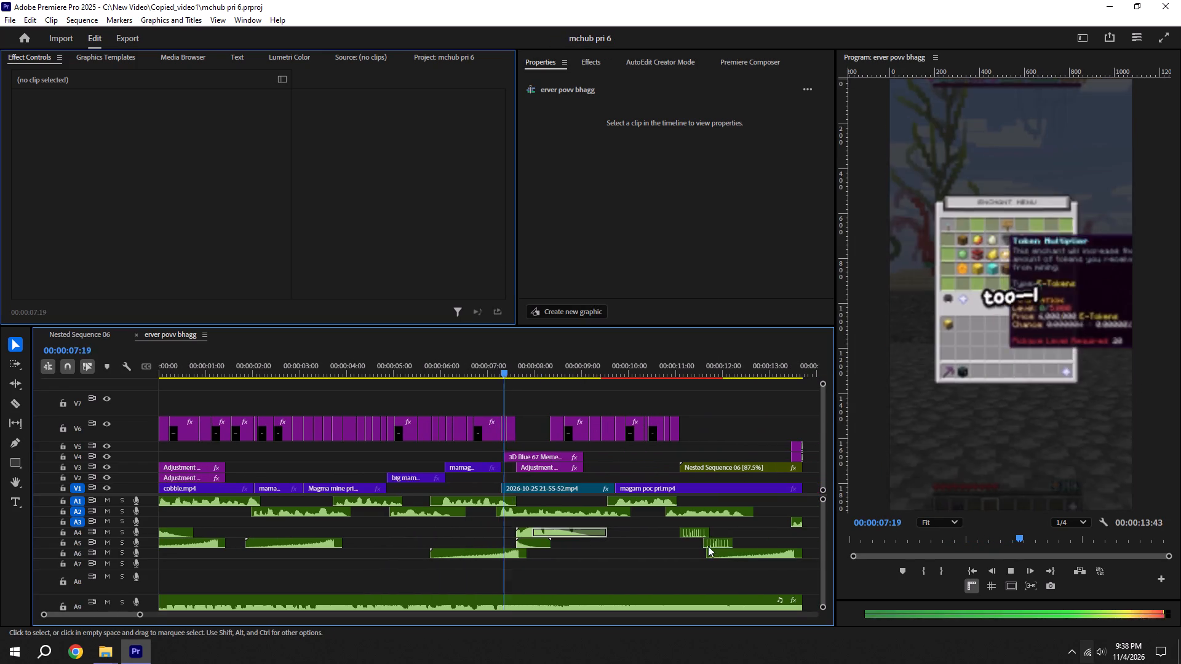
key(ctrl+s)
click(972, 567)
key(space)
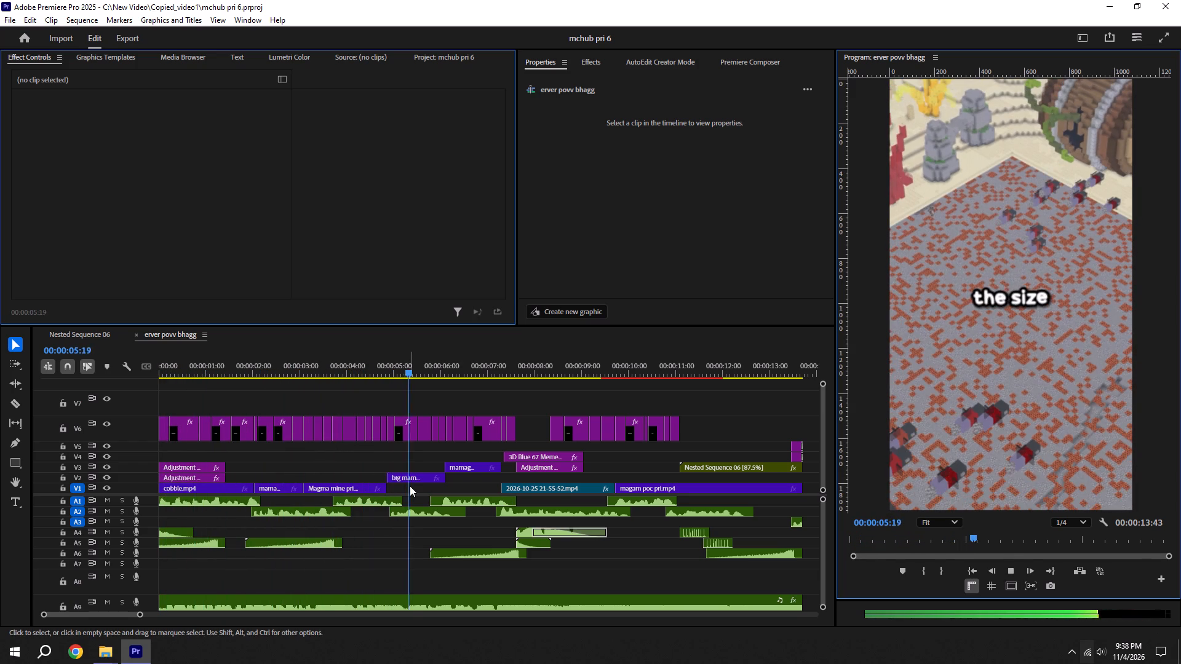
key(space)
key(space)
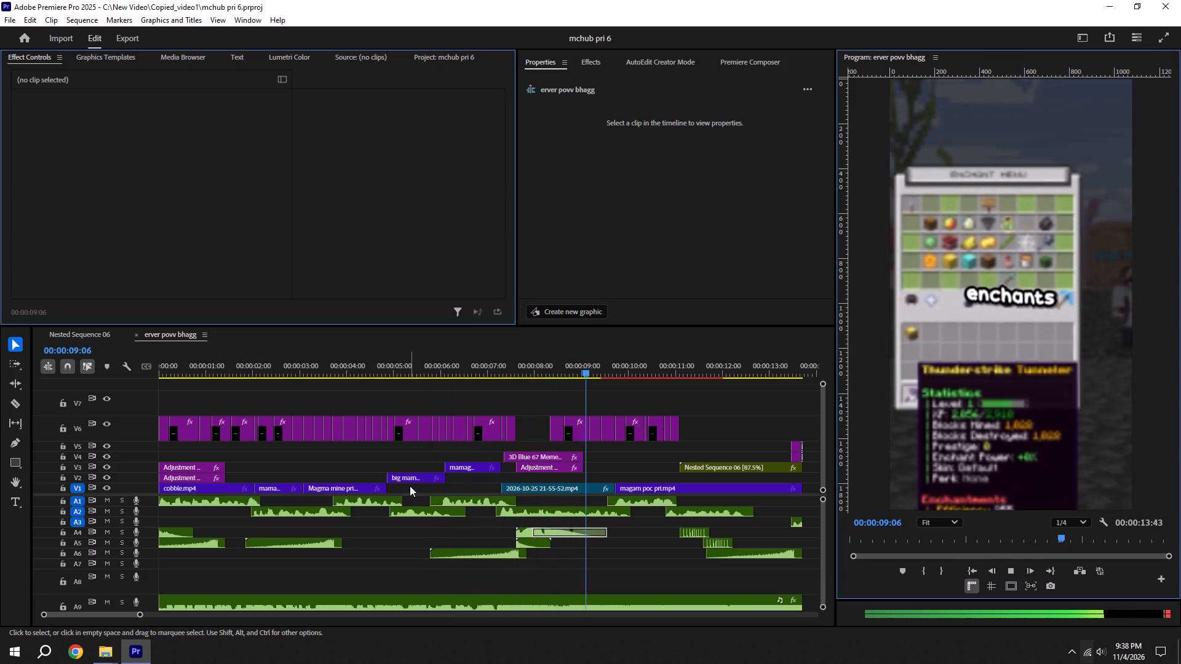
key(space)
Move big mamgmaaa 2.mp4 and the mamagmaa povv 2 pri.mp4 clip following it down onto V1 and save the project.
click(421, 480)
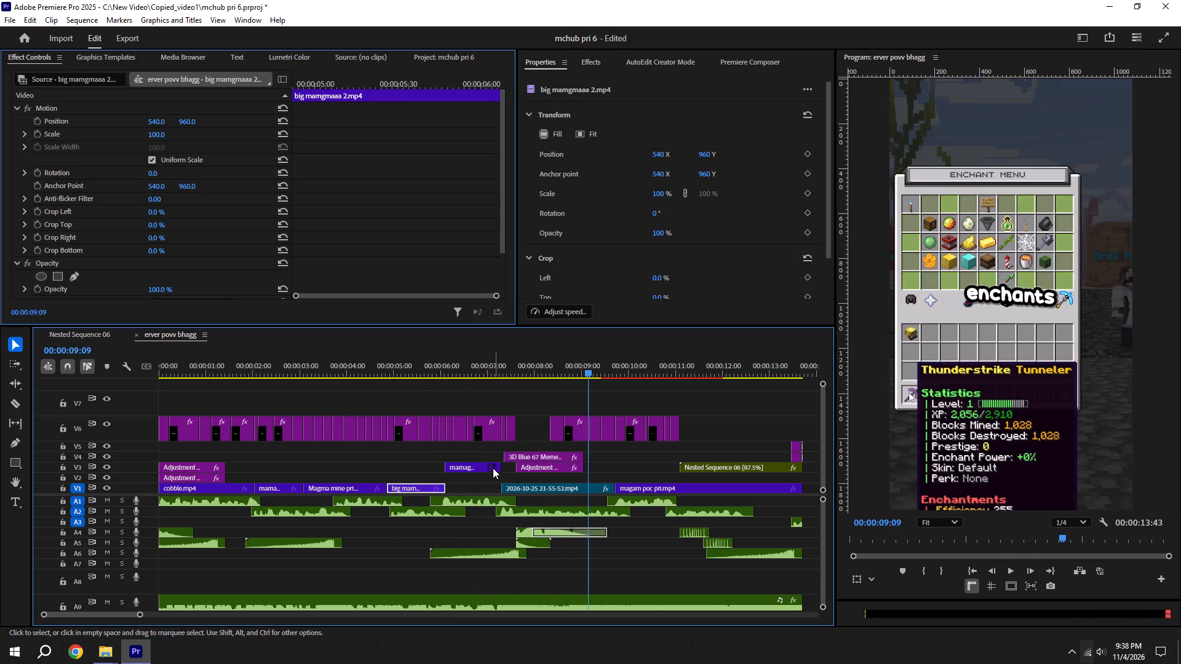
drag(480, 467, 479, 487)
key(ctrl+s)
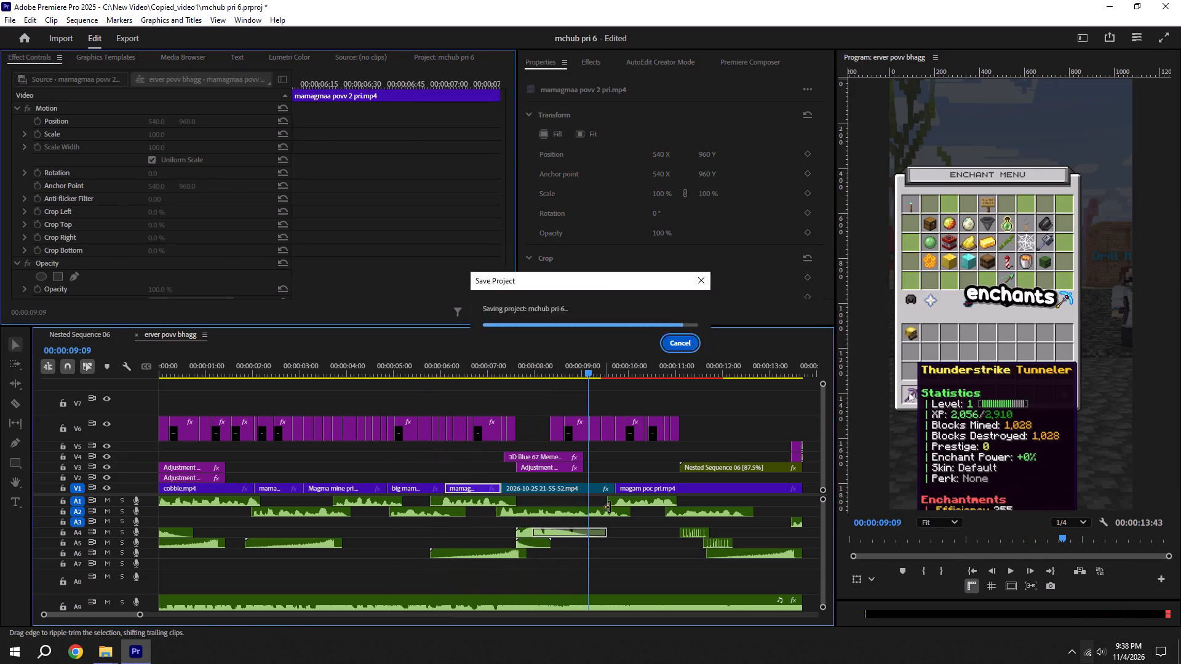
Set the mamagmaa povv 2 pri.mp4 clip right after cobble.mp4 to 120% scale and vertical position 1079.
drag(970, 576, 963, 574)
key(space)
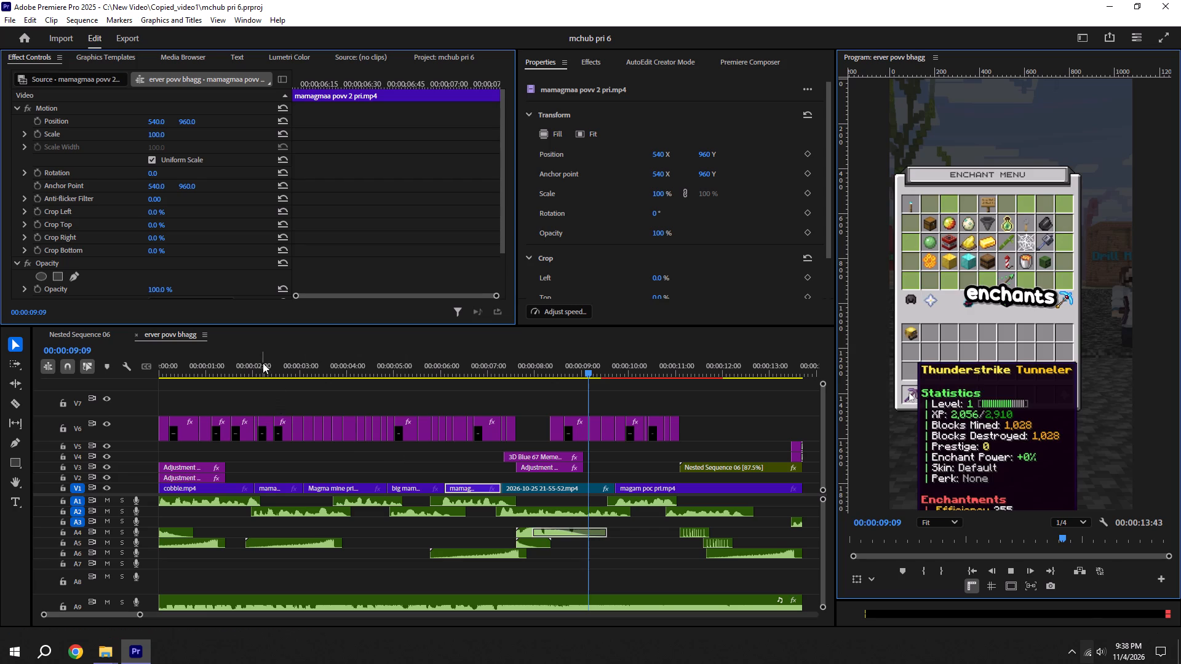
click(261, 349)
click(264, 368)
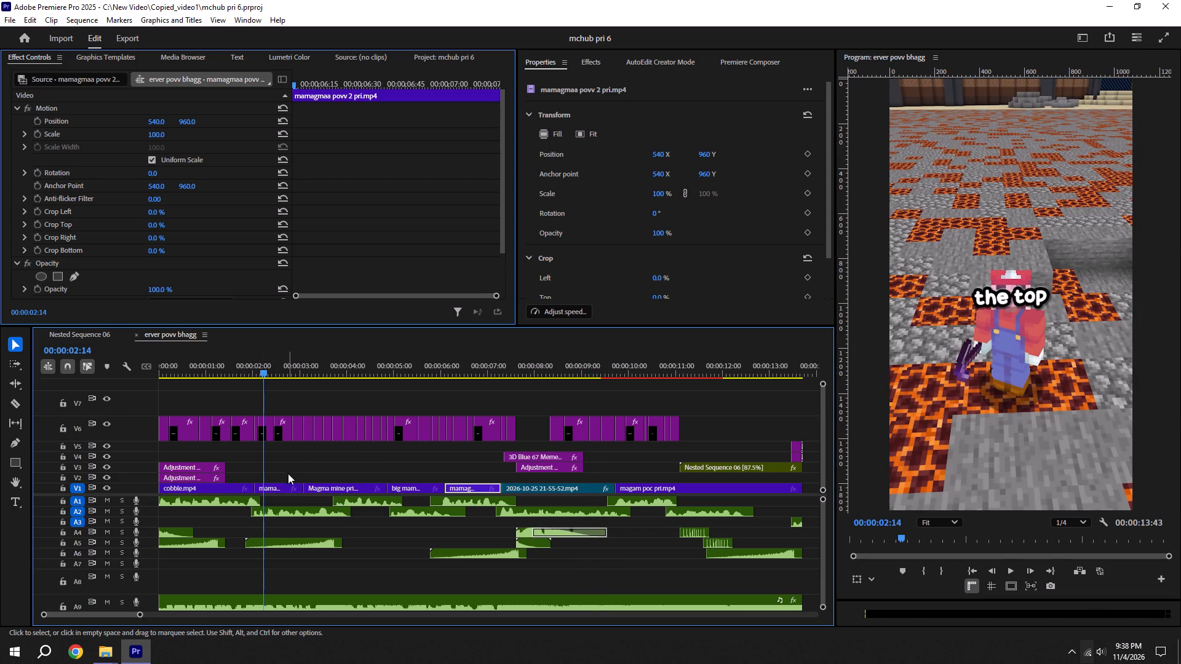
click(288, 484)
click(658, 196)
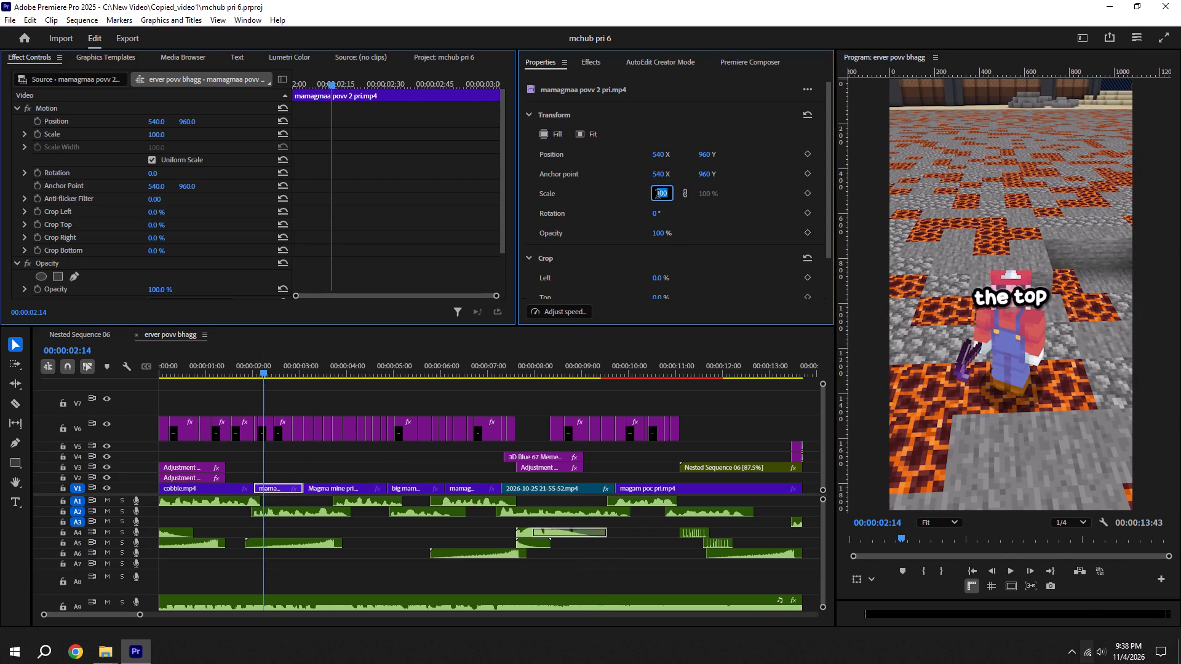
text(120)
key(Return)
key(ctrl+s)
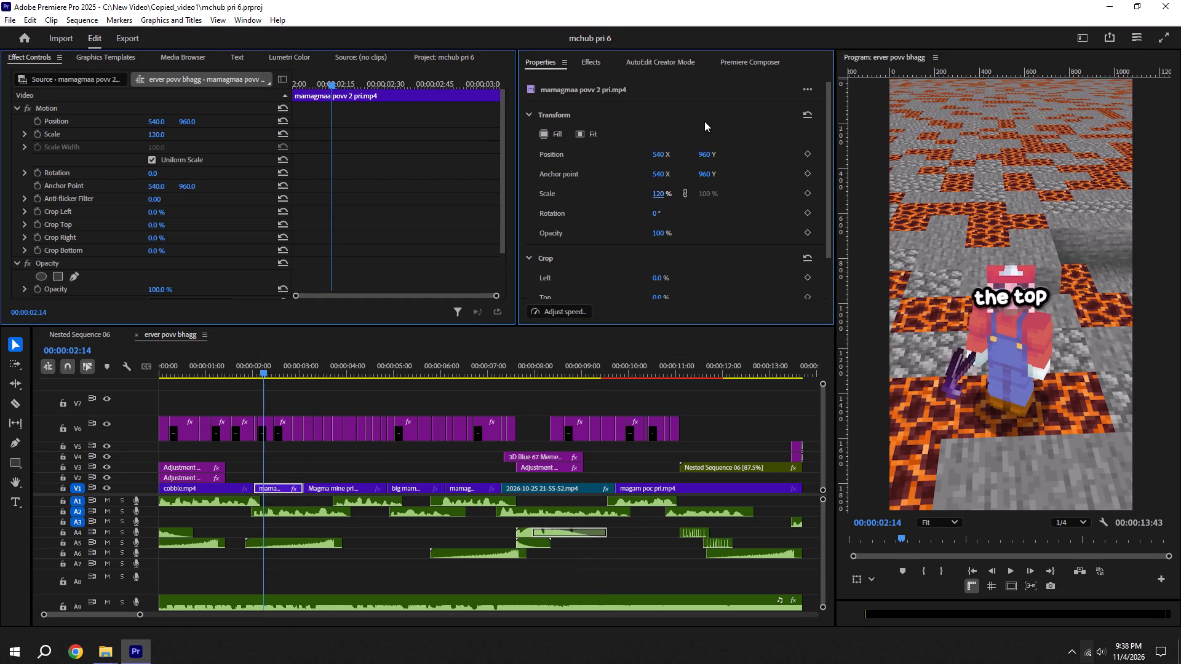
drag(709, 158, 773, 165)
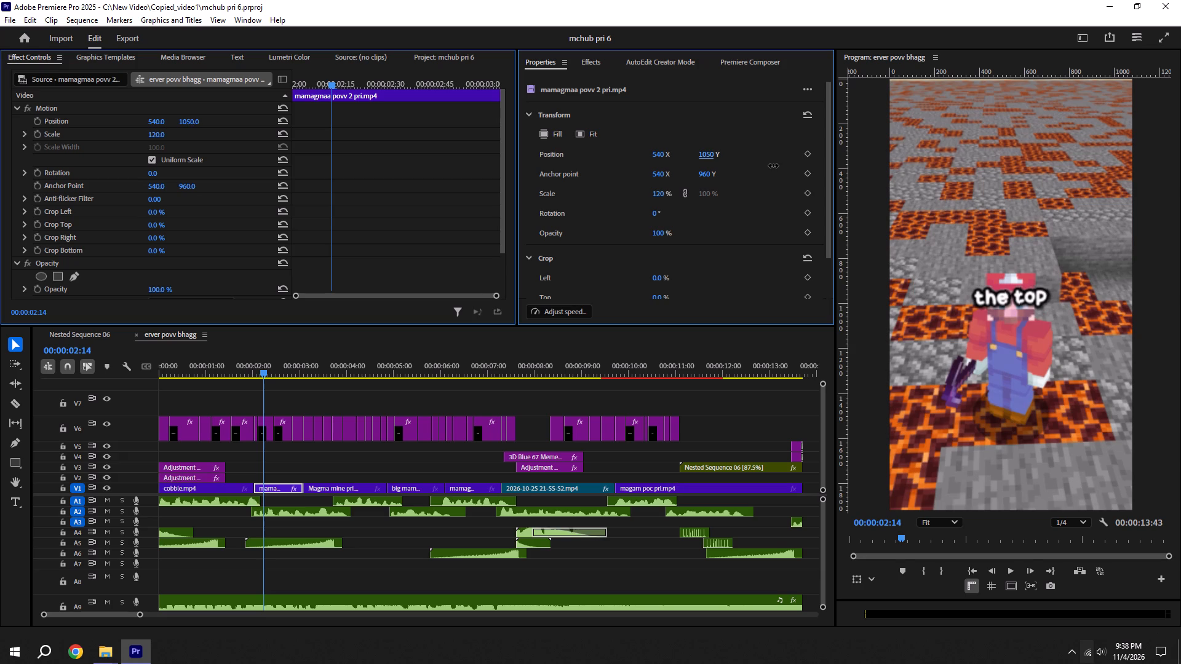
drag(773, 165, 794, 168)
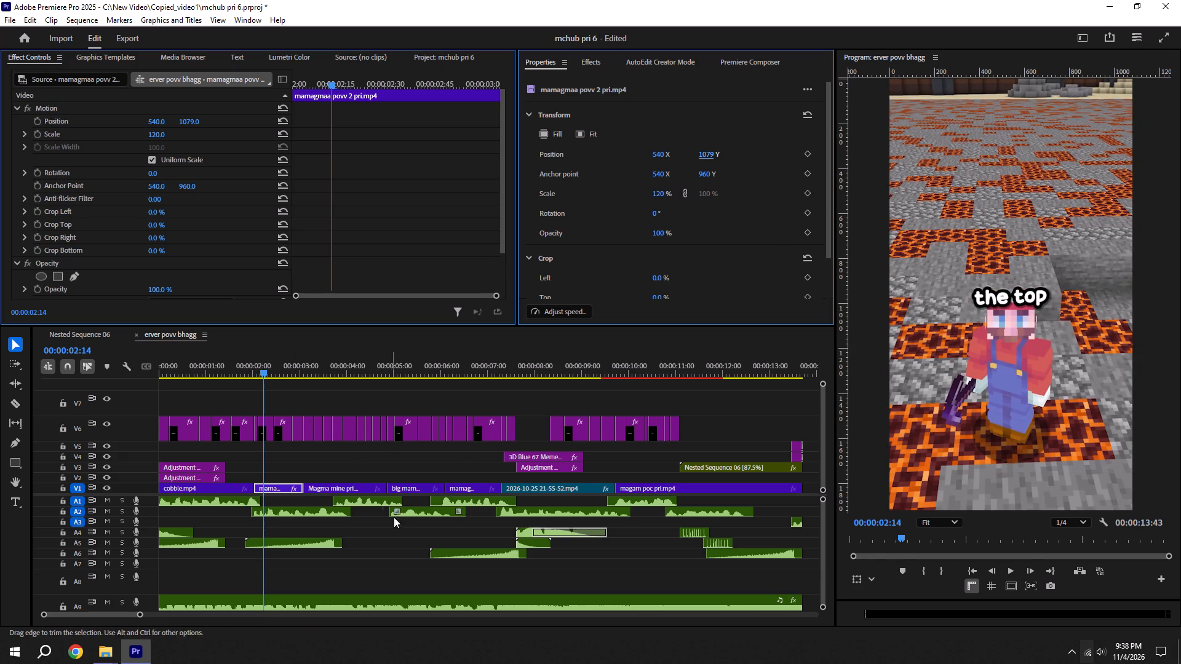
Delete the unscaled mamagmaa povv 2 pri.mp4 clip between big mamgmaaa 2.mp4 and the 2026-10-25 clip on V1.
click(415, 379)
click(402, 374)
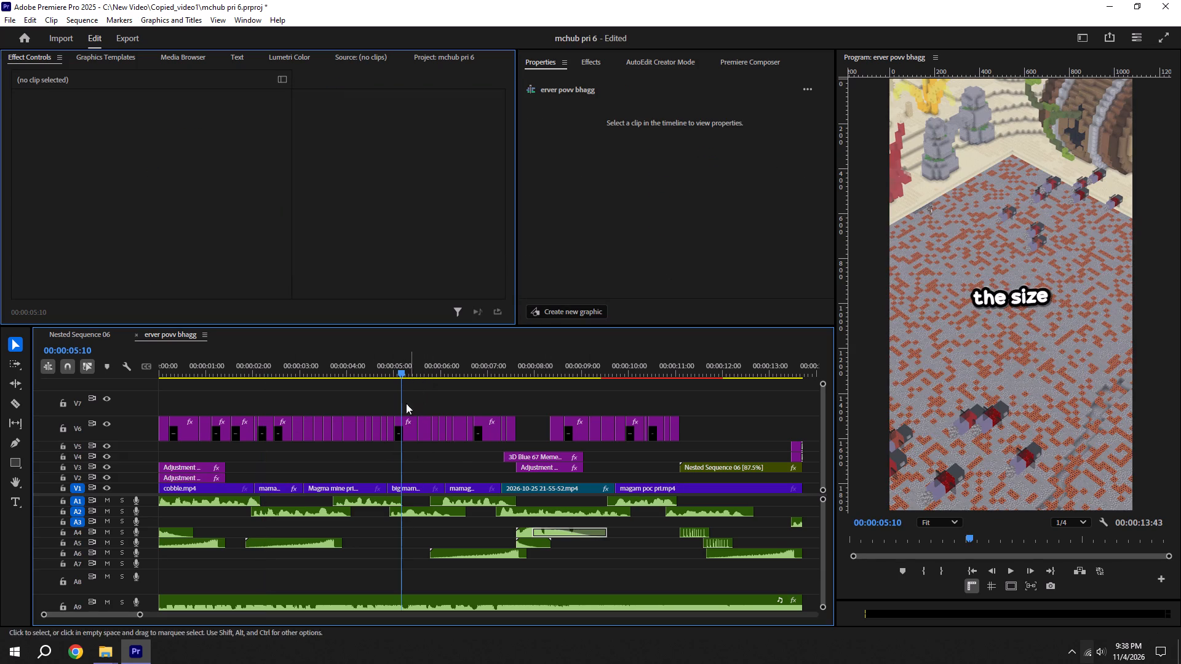
drag(398, 366, 354, 357)
drag(354, 357, 483, 381)
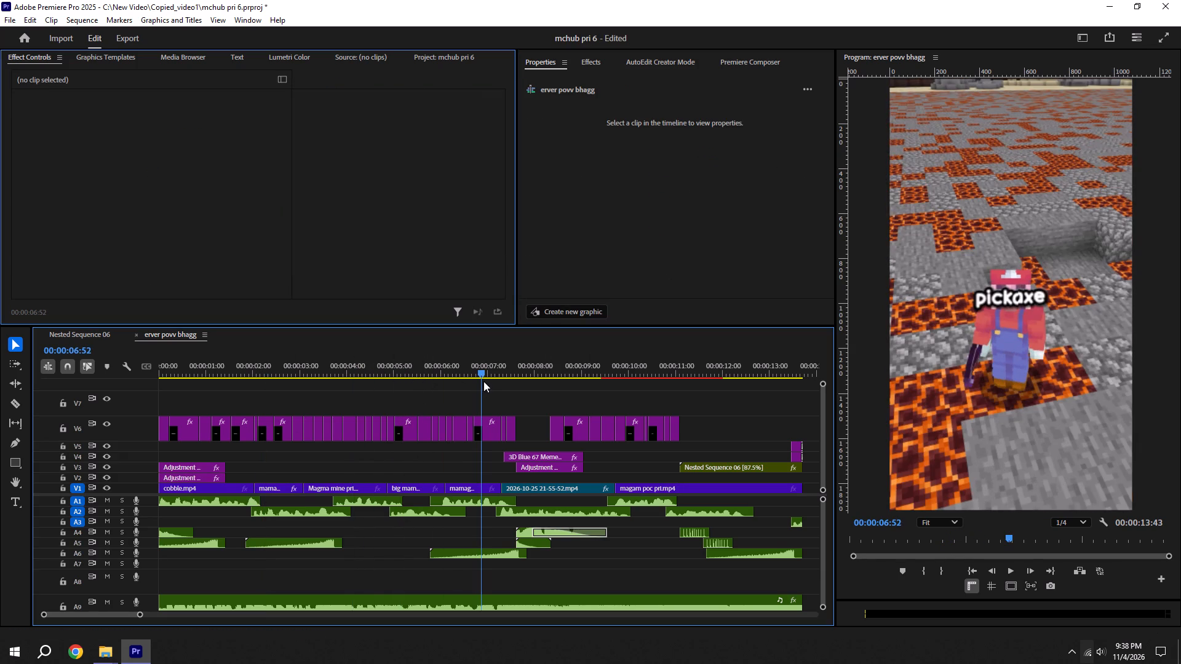
drag(483, 381, 484, 380)
click(476, 493)
key(BackSpace)
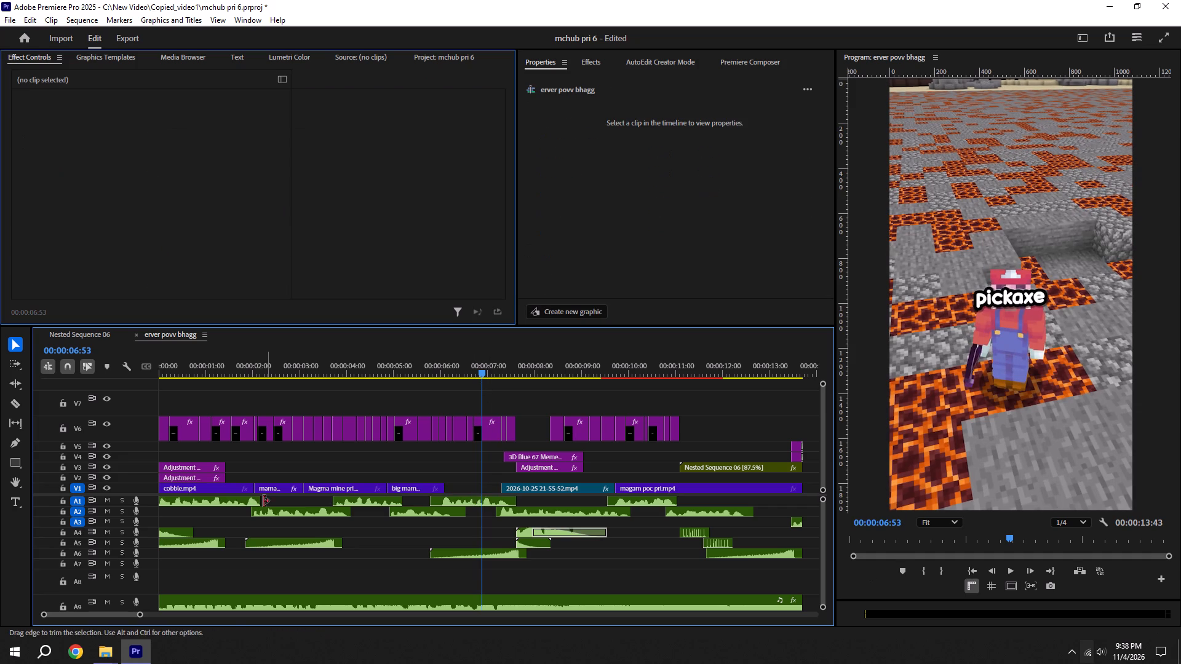
drag(282, 487, 467, 478)
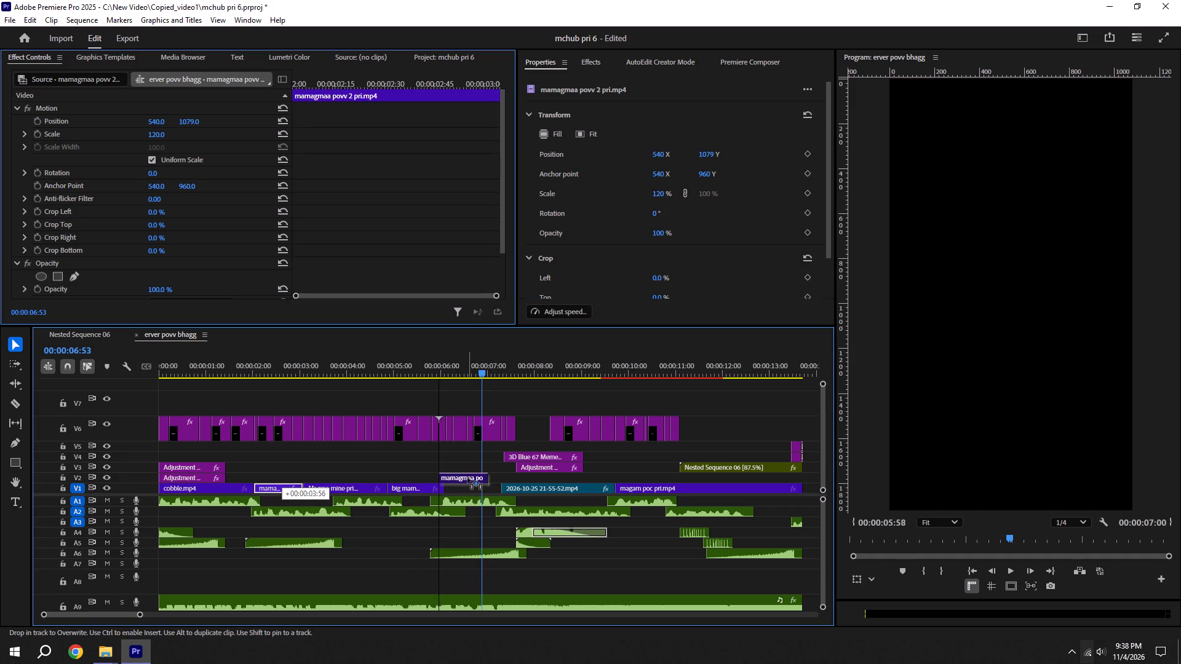
drag(467, 478, 472, 478)
drag(496, 475, 498, 475)
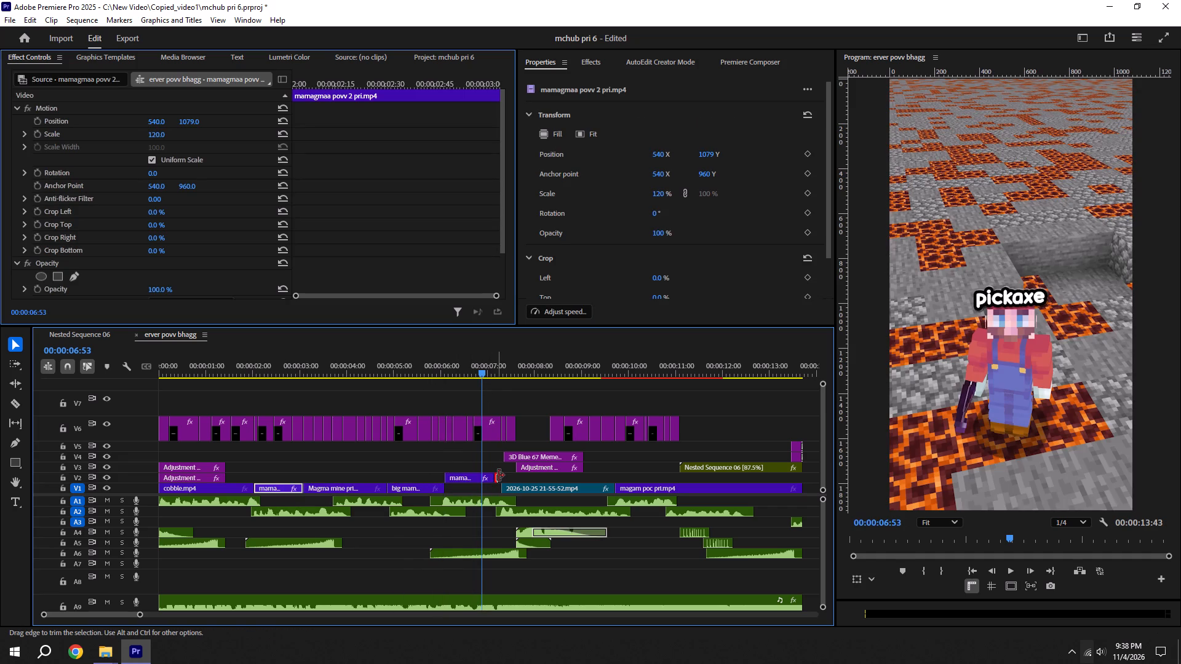
drag(498, 475, 501, 475)
click(521, 478)
key(ctrl+s)
drag(477, 475, 478, 497)
Set the scale of the magam poc pri.mp4 clip at the end of V1 to 120% and save the project.
alt+scroll(448, 464, down, 4)
key(space)
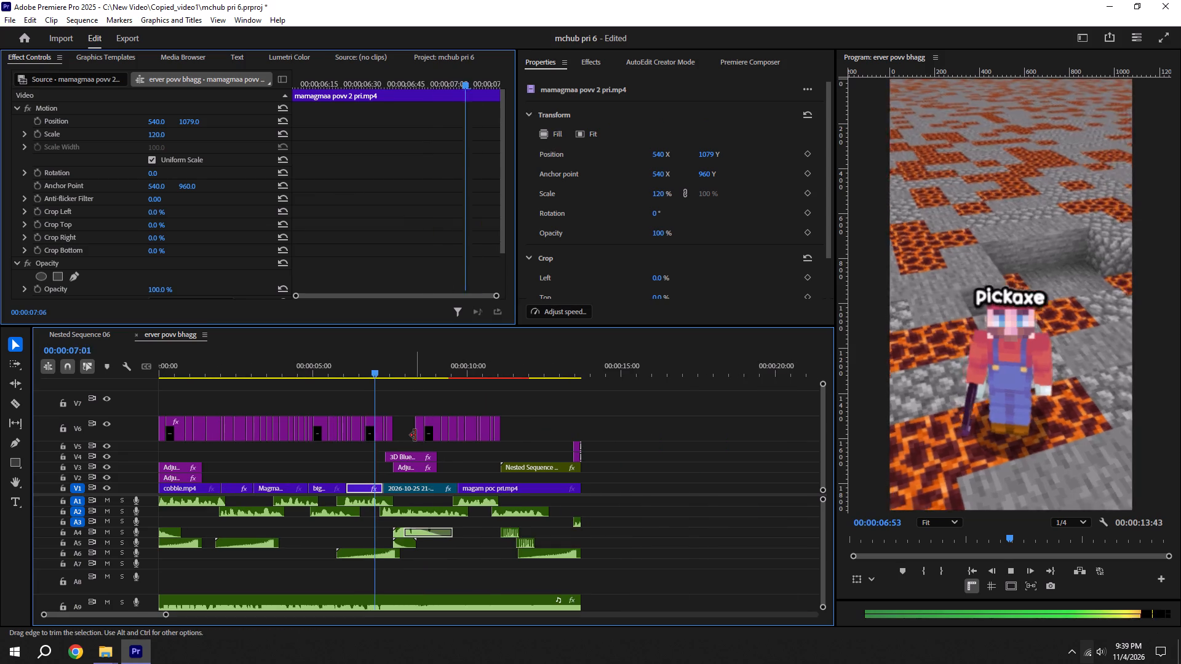
click(492, 495)
click(496, 491)
key(space)
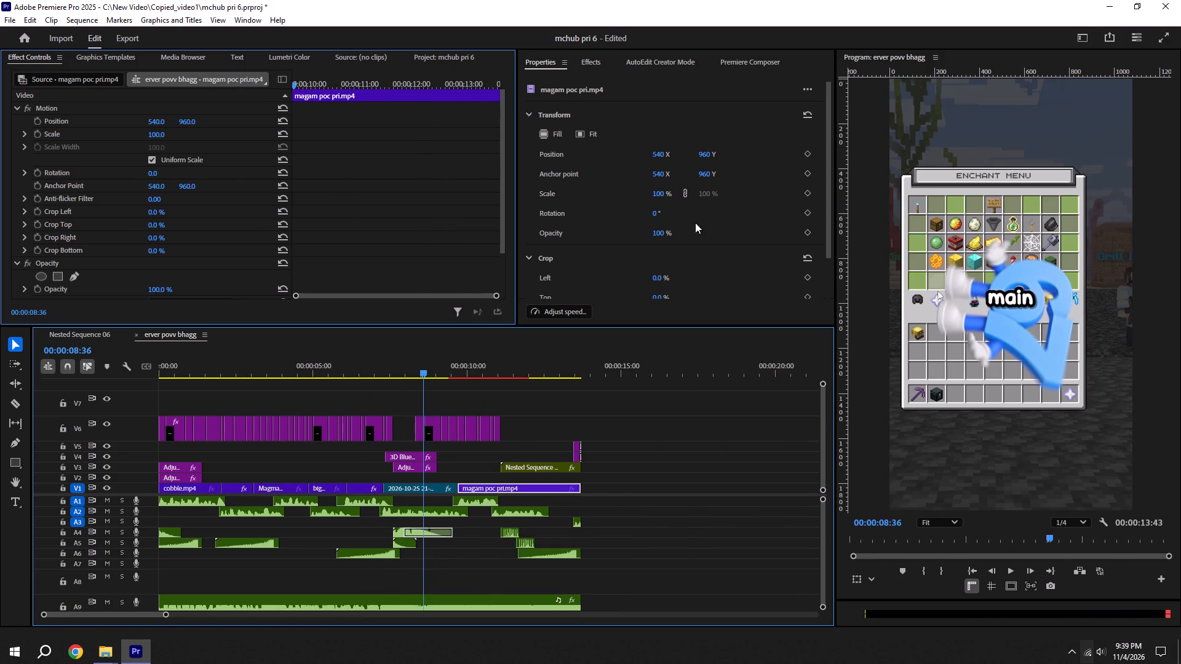
click(662, 192)
text(120)
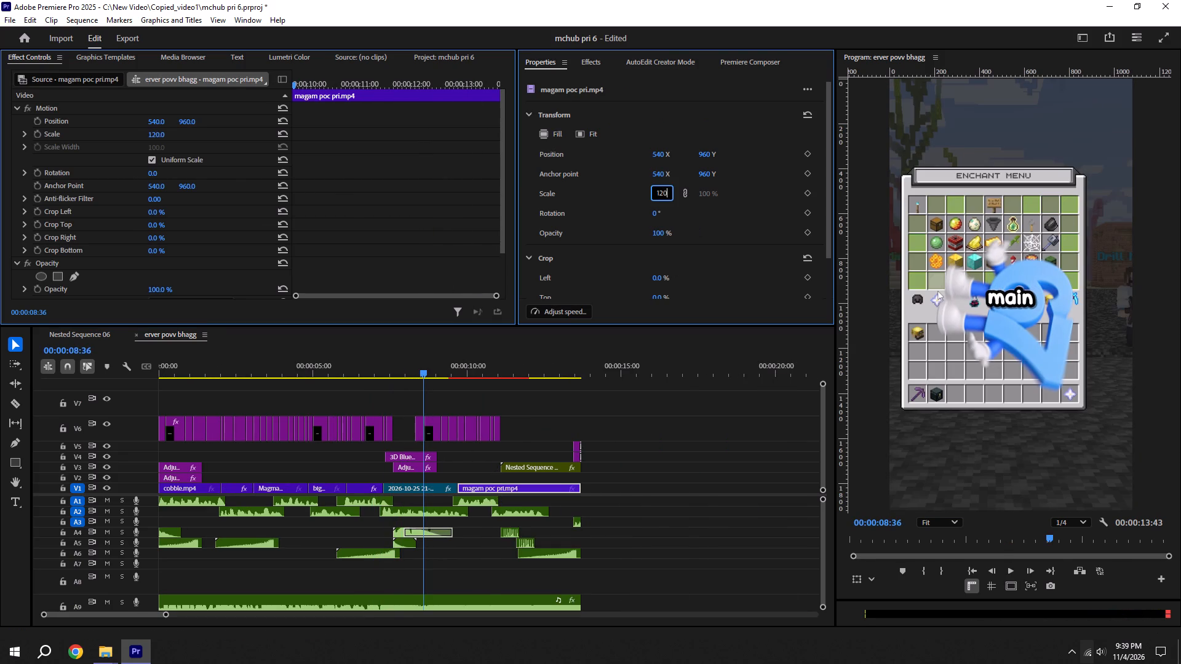
key(Return)
key(ctrl+s)
Set the vertical position of the magam poc pri.mp4 clip to 1060 and save the project.
click(508, 370)
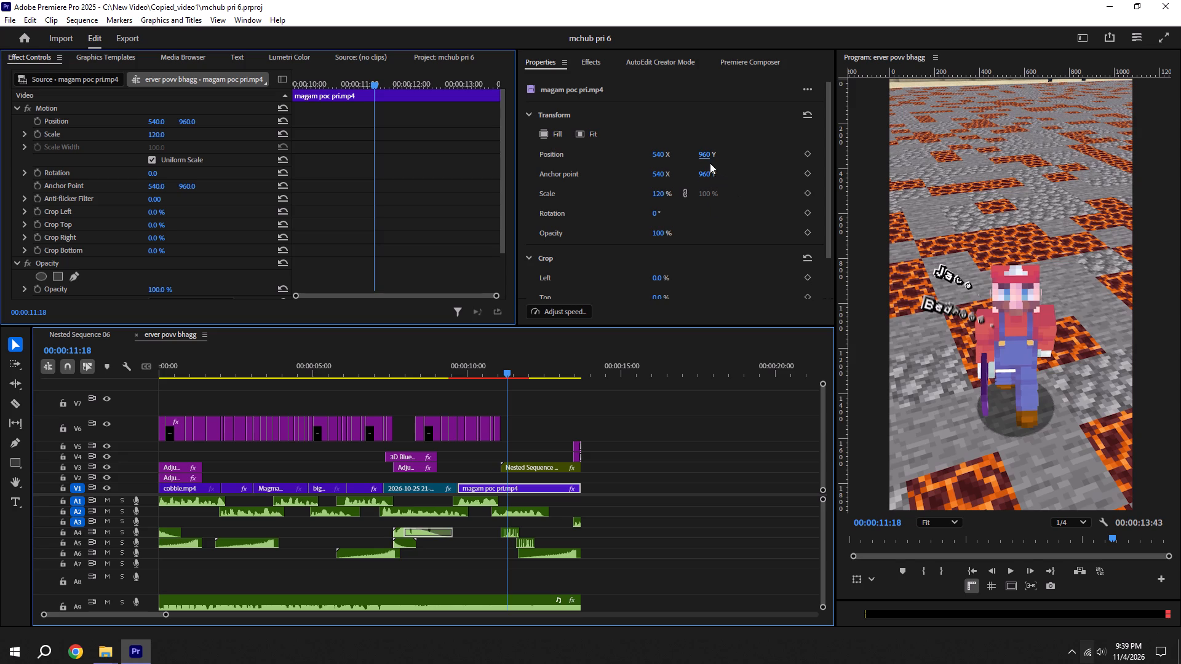
click(708, 156)
text(10)
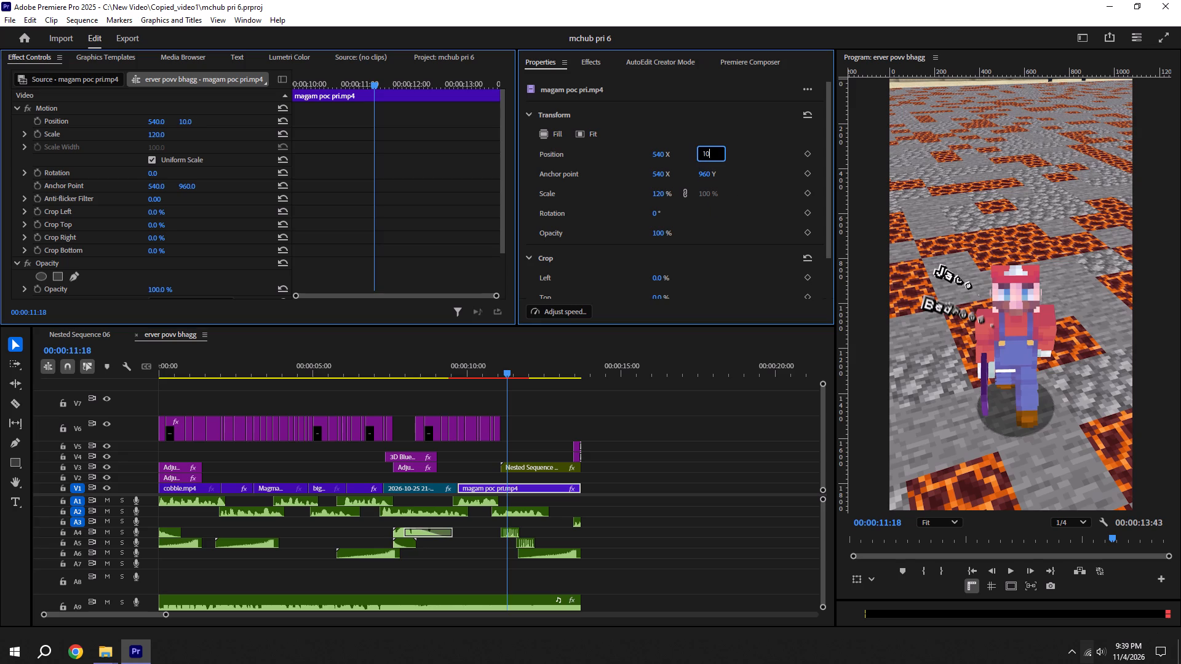
text(60)
key(Return)
click(711, 465)
key(ctrl+s)
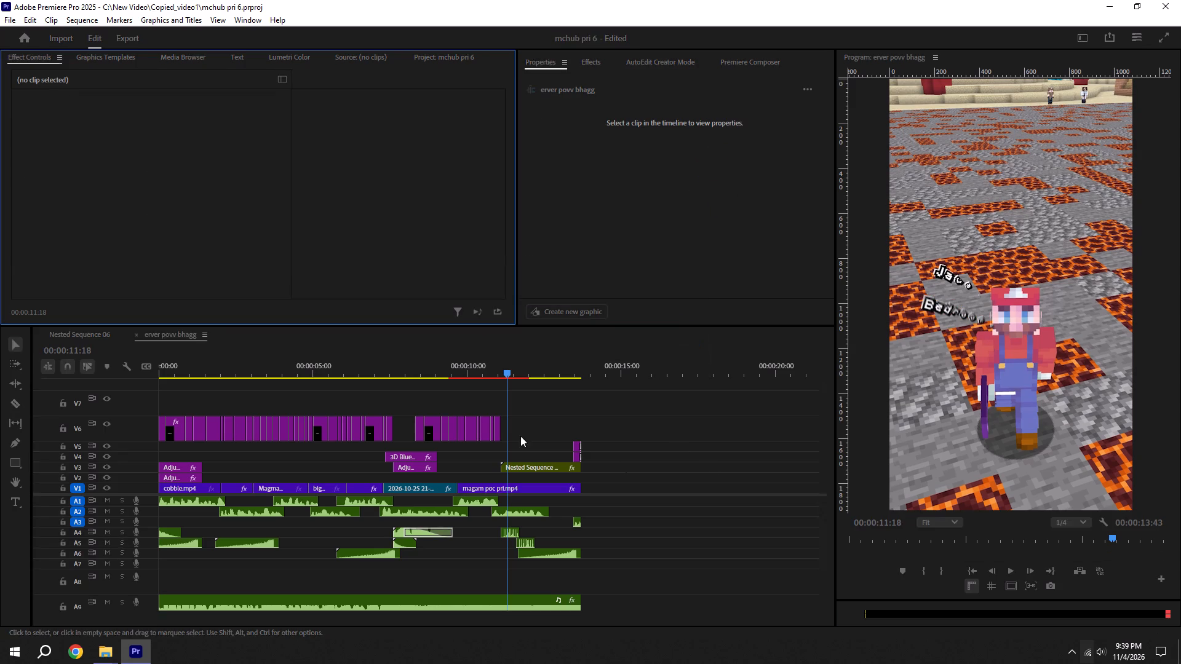
Play back the last part of the sequence to review the reframed magam poc pri.mp4 clip, and save the project.
shift+click(447, 379)
shift+click(440, 362)
key(space)
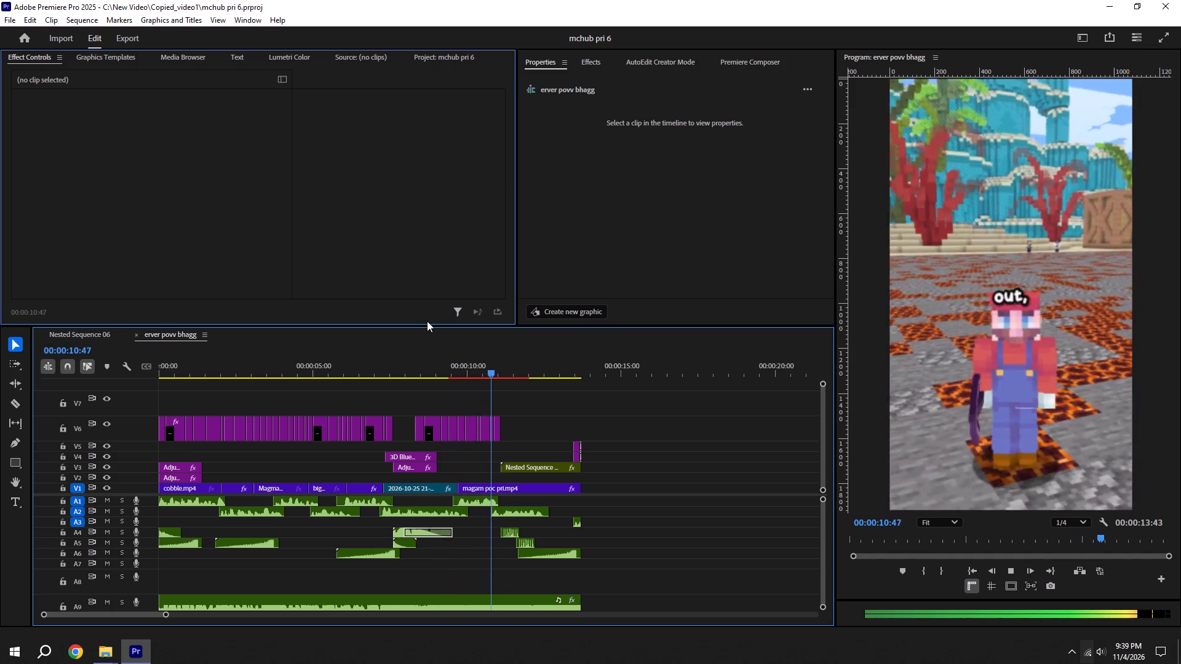
key(space)
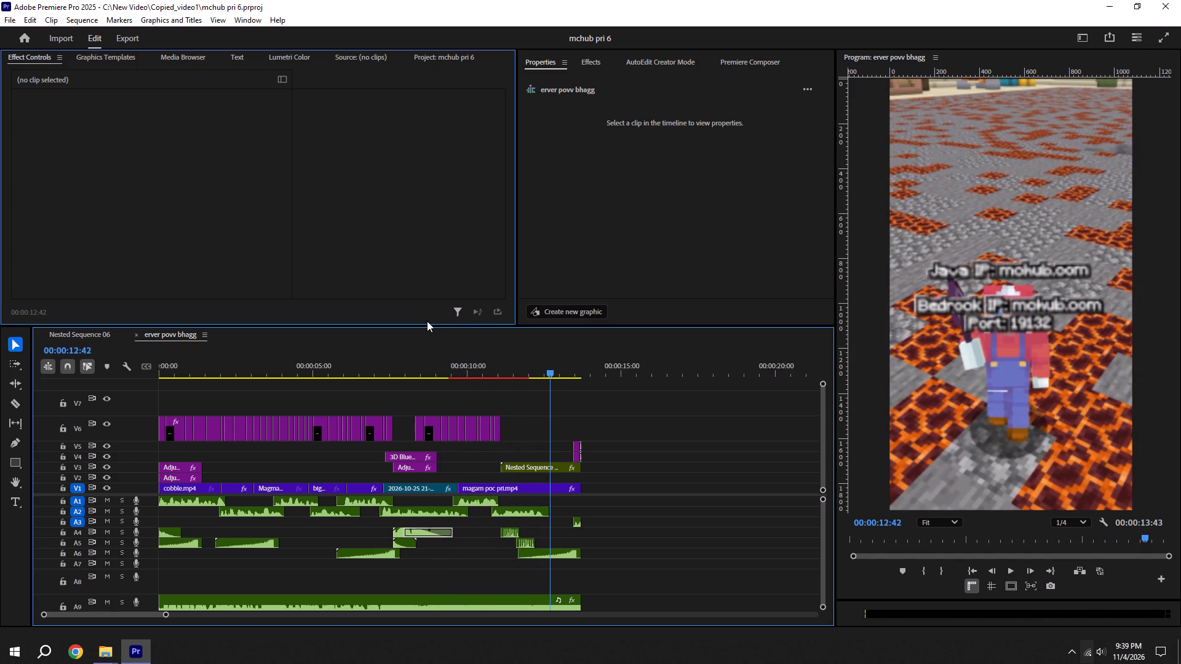
key(ctrl+s)
click(700, 529)
triple_click(964, 569)
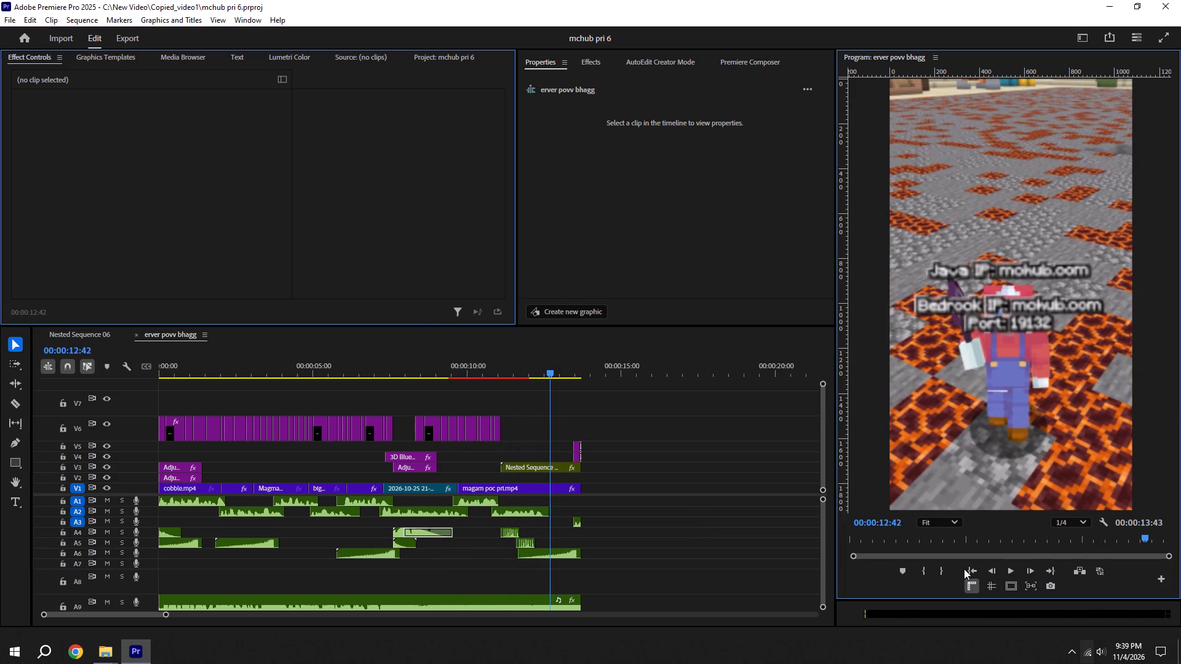
Play back the opening of the sequence from the beginning to review the cobblestone and first magma mine clips.
click(974, 573)
key(space)
scroll(485, 462, down, 5)
scroll(460, 461, up, 6)
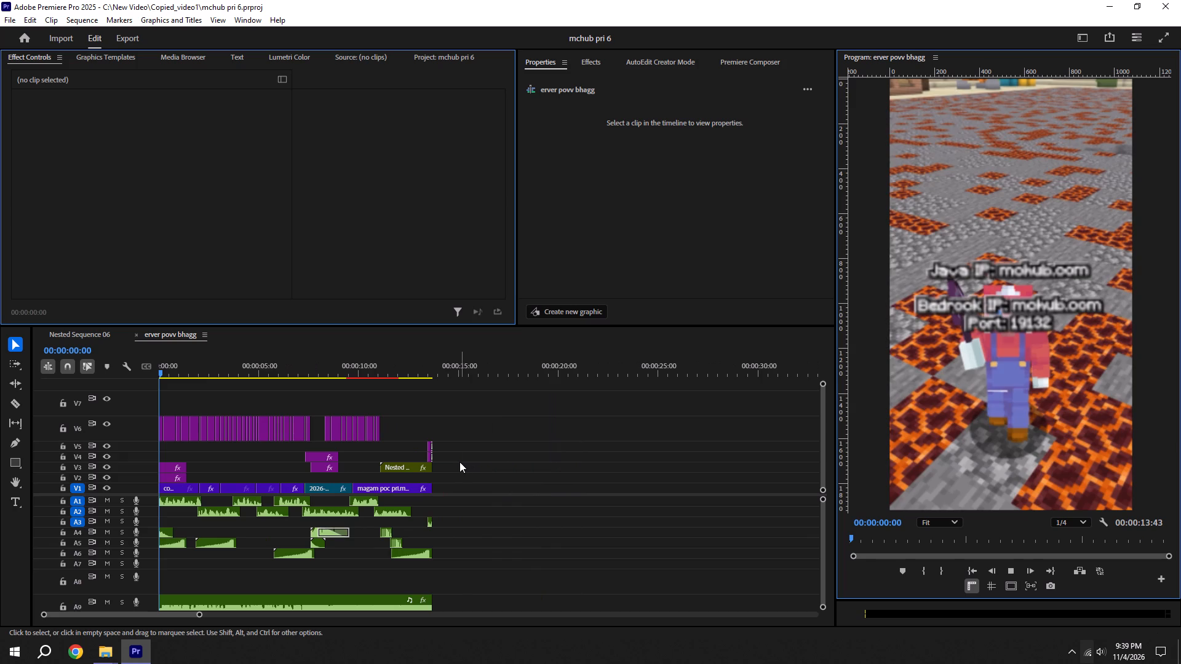
click(636, 445)
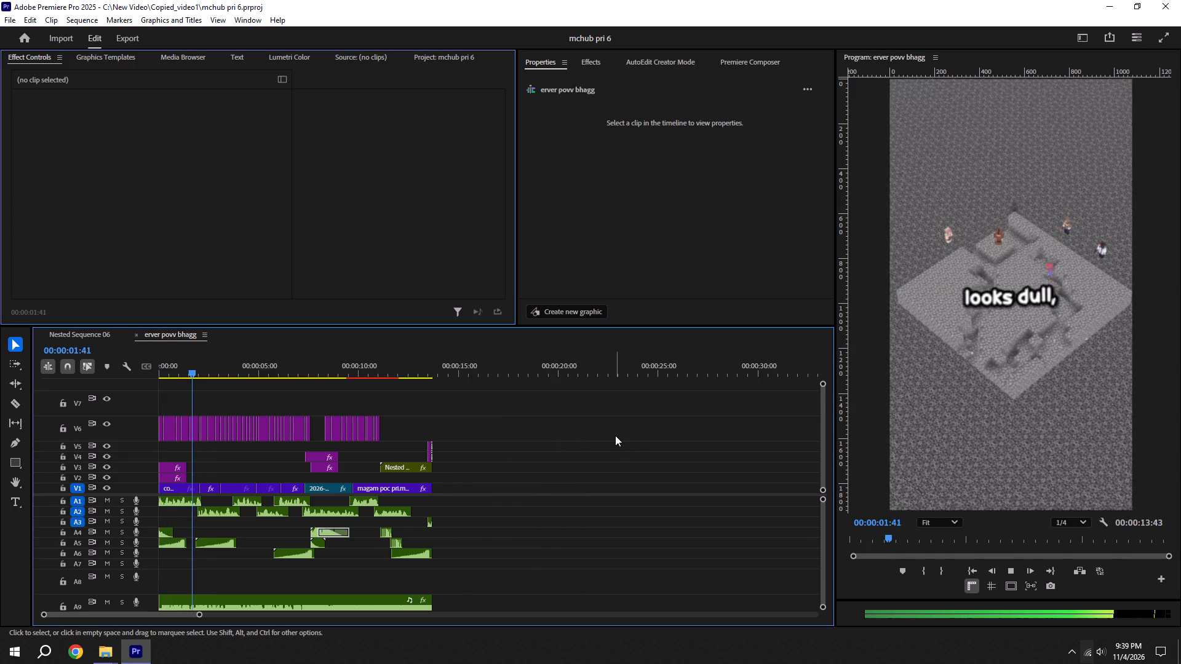
key(space)
alt+scroll(225, 459, up, 13)
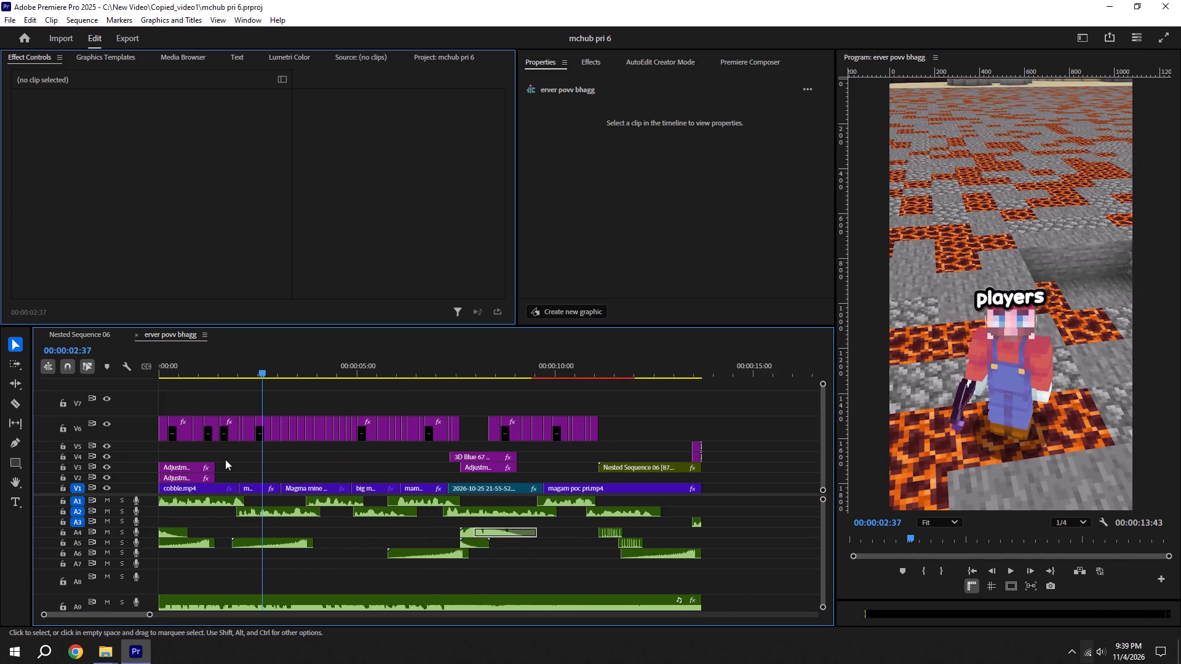
alt+scroll(225, 459, up, 4)
drag(212, 374, 148, 374)
drag(234, 371, 155, 367)
click(198, 488)
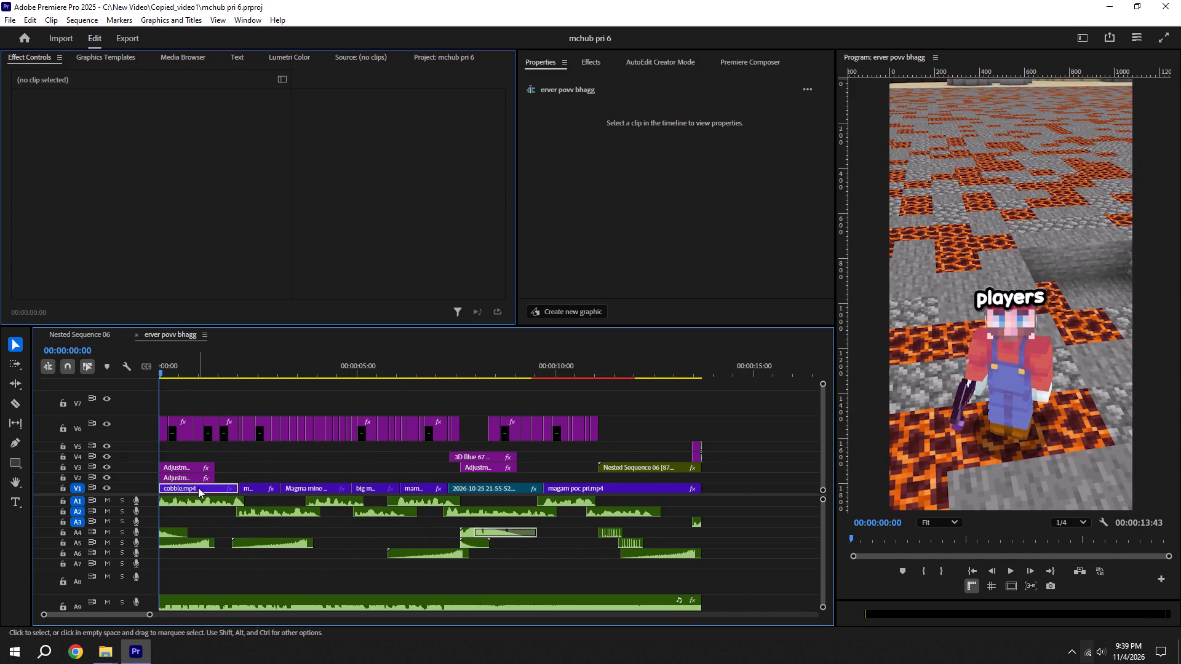
click(100, 649)
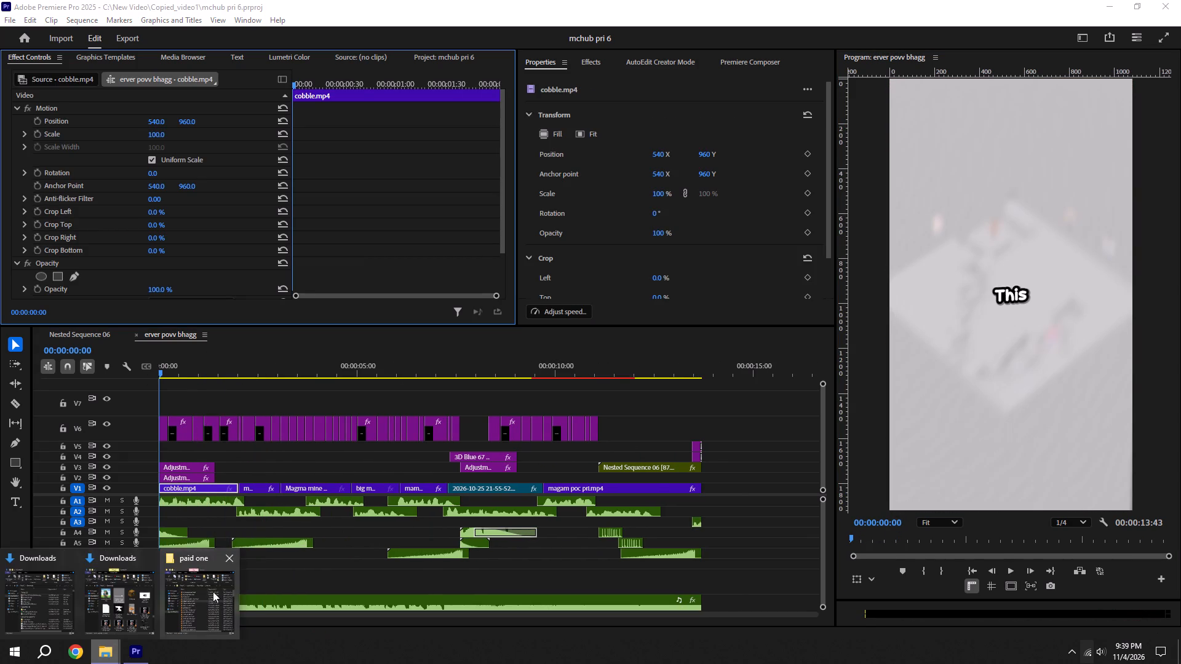
click(116, 599)
drag(835, 280, 248, 457)
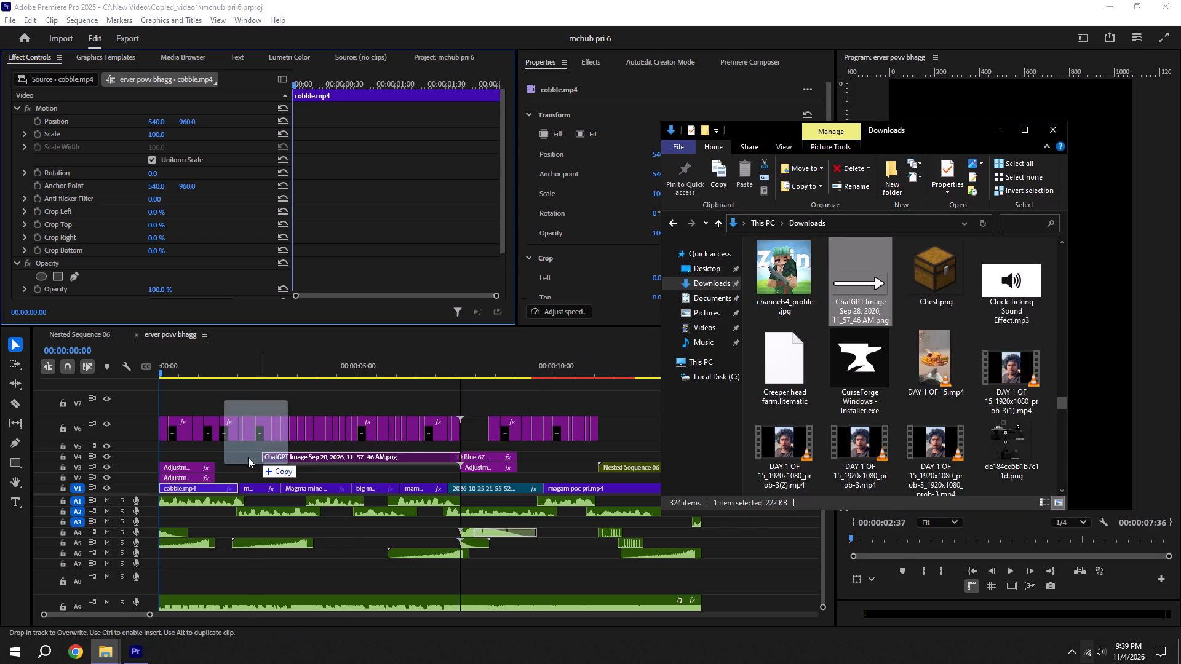
drag(248, 457, 190, 449)
click(243, 475)
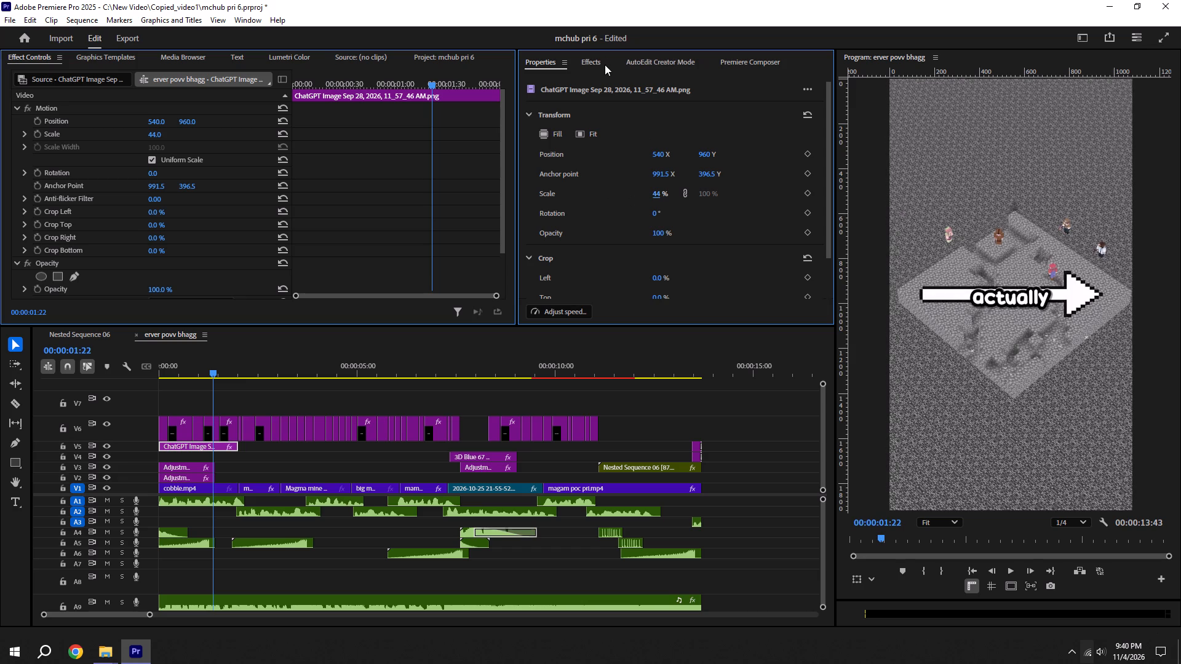
Find the Basic 3D video effect and apply it to the arrow image clip on V5.
click(604, 66)
click(578, 84)
text(basic 3d)
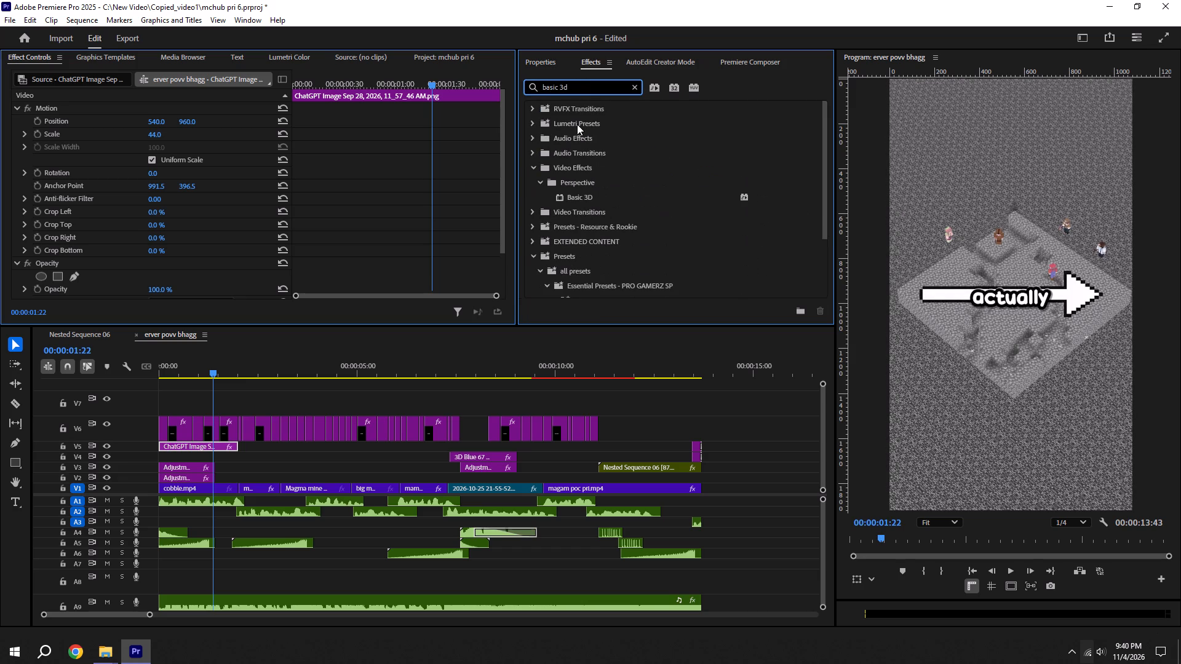
drag(567, 196, 208, 449)
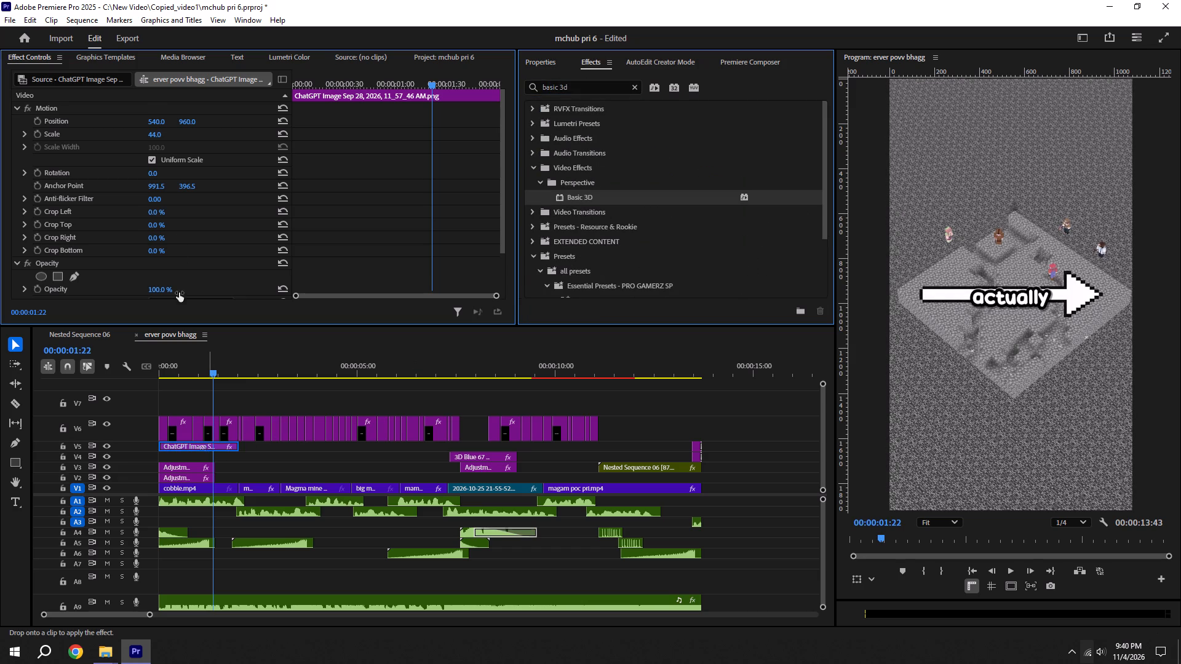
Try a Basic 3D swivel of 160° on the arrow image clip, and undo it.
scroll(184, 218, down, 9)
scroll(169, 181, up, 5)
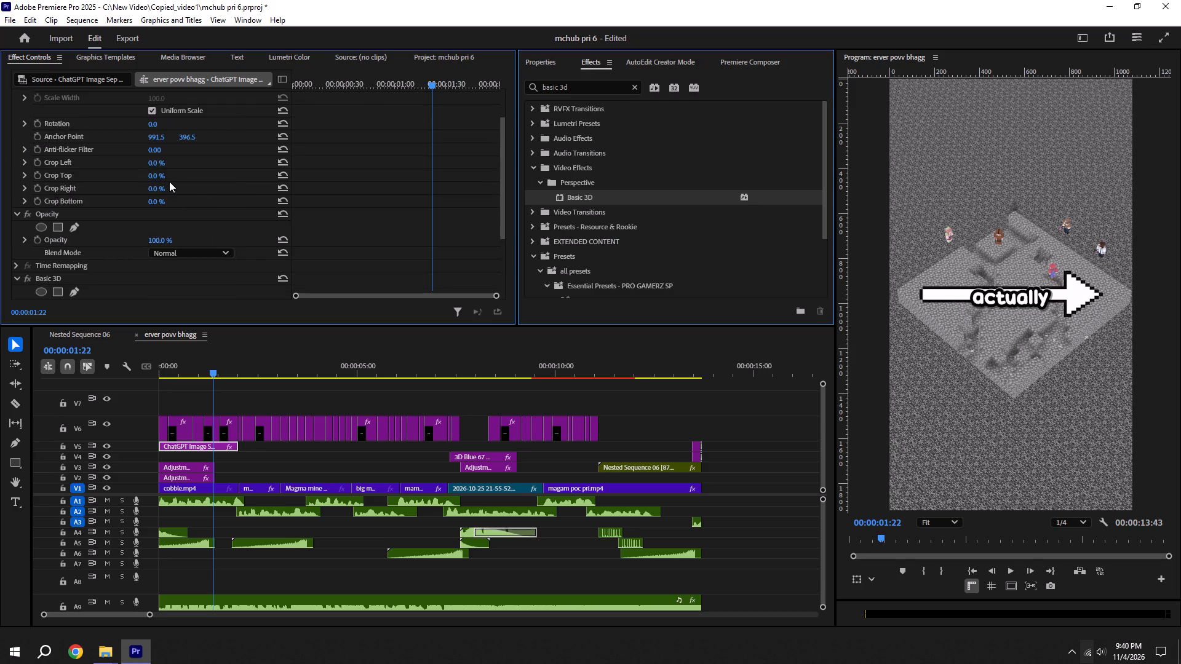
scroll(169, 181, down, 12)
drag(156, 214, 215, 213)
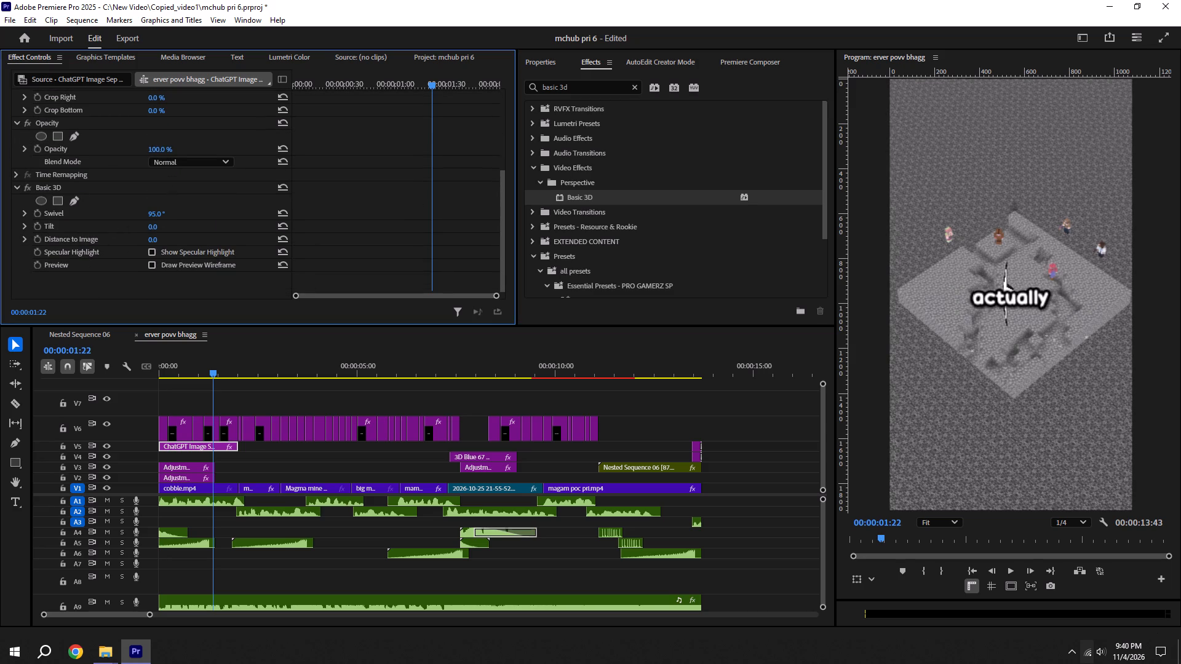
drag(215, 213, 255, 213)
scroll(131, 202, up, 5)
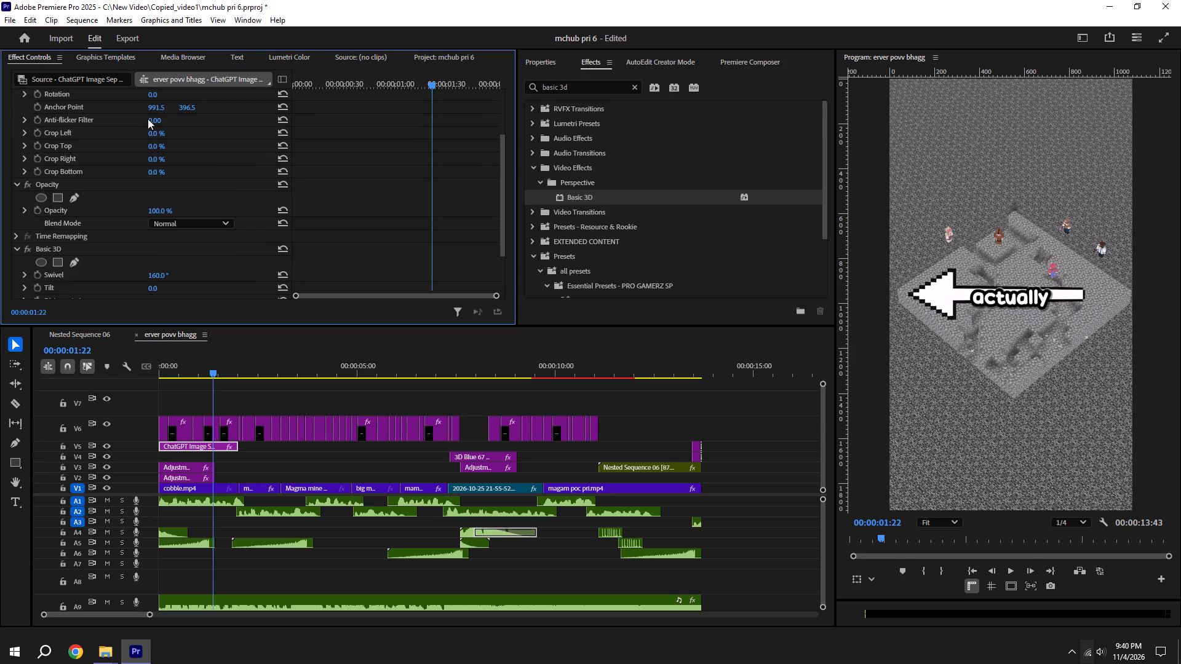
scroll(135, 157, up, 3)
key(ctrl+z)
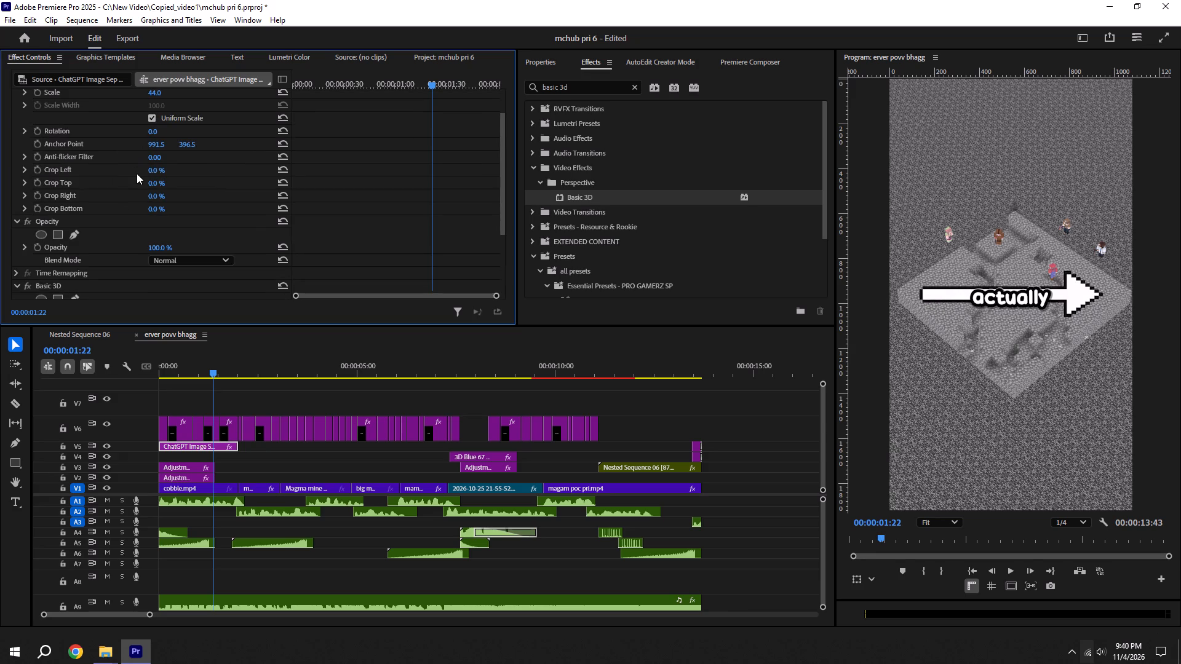
Set the rotation of the arrow image clip on V5 to 130° so it points diagonally down to the left.
scroll(138, 172, up, 6)
drag(151, 171, 153, 172)
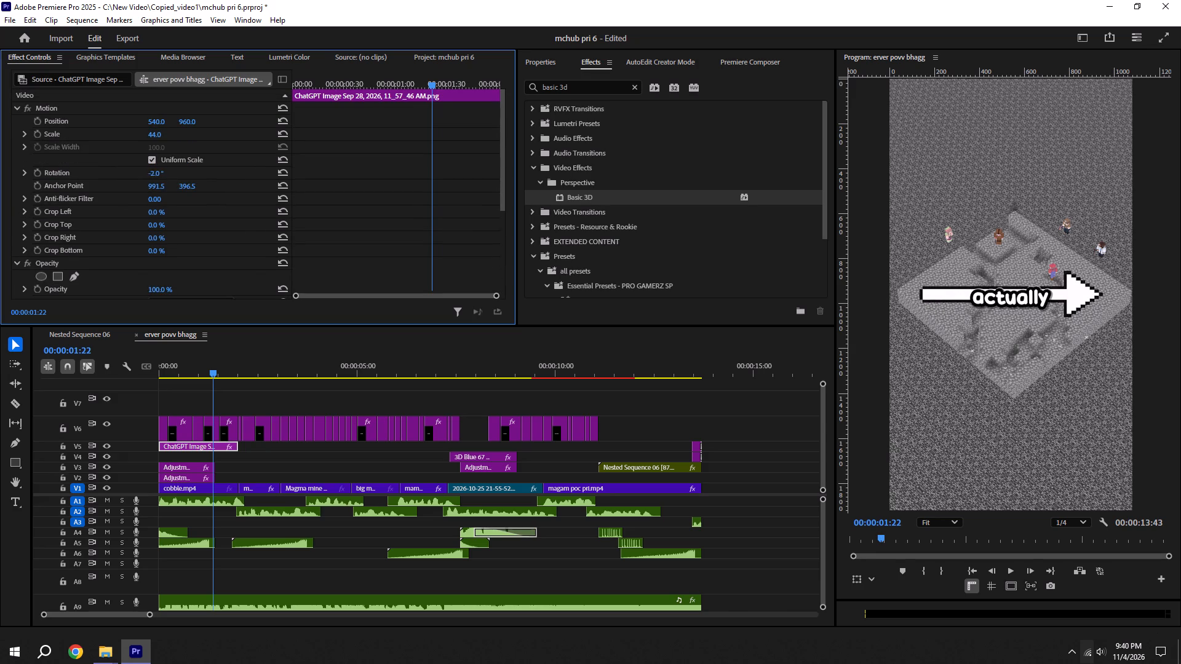
drag(153, 172, 274, 188)
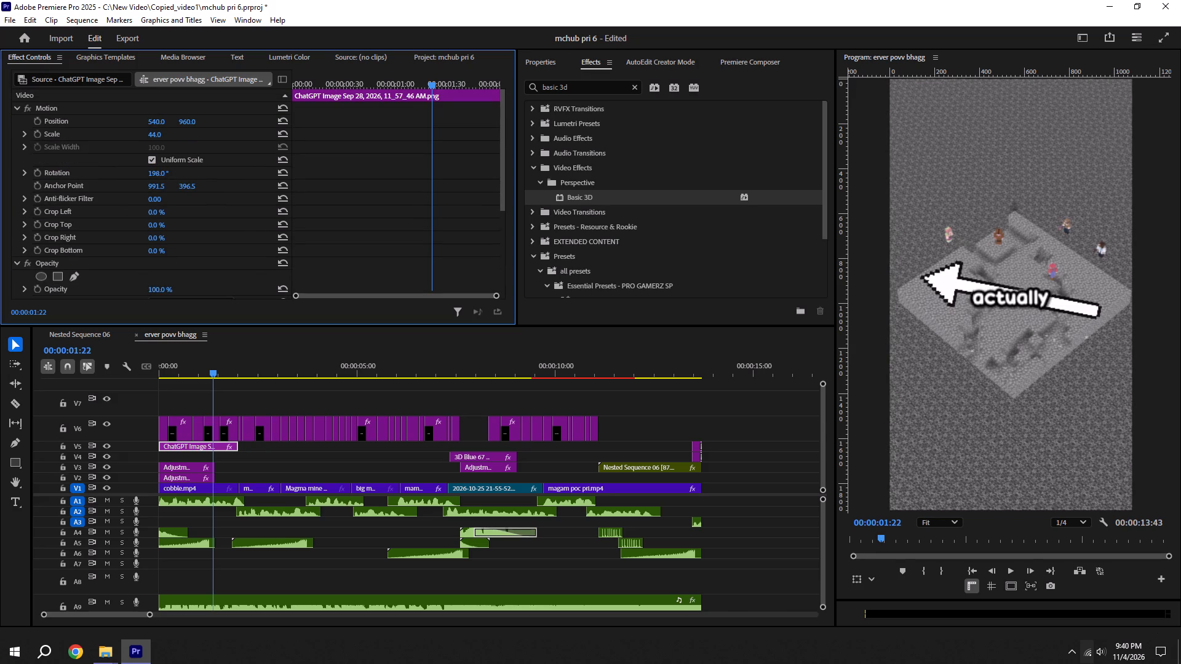
drag(274, 188, 215, 168)
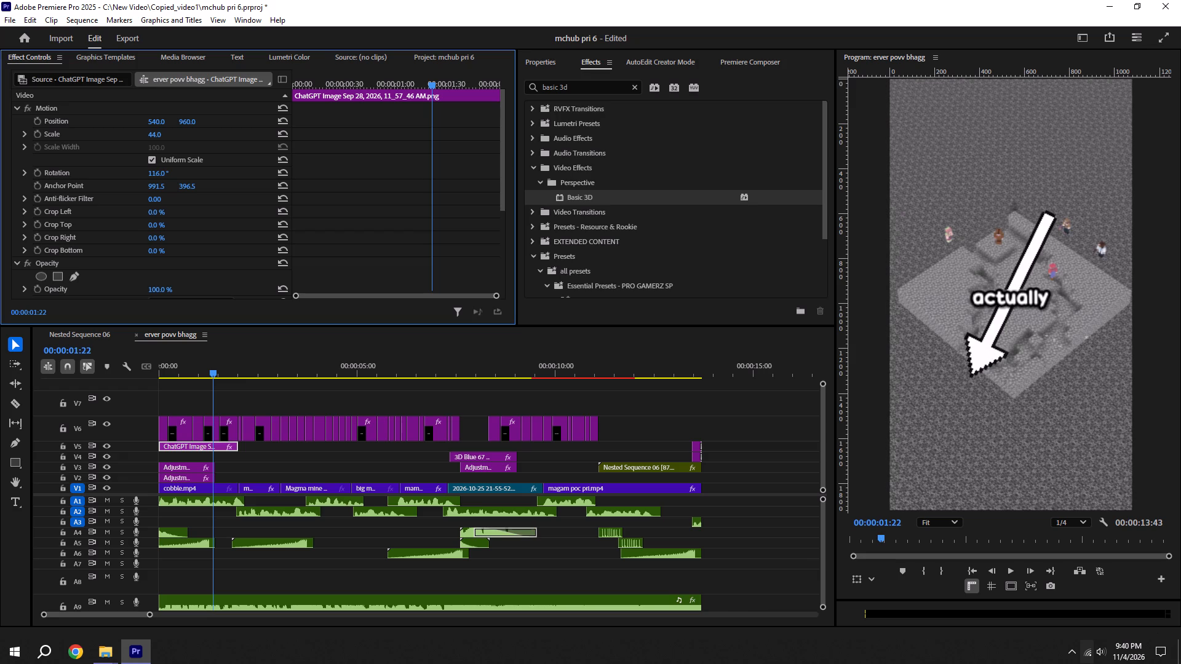
drag(215, 168, 223, 168)
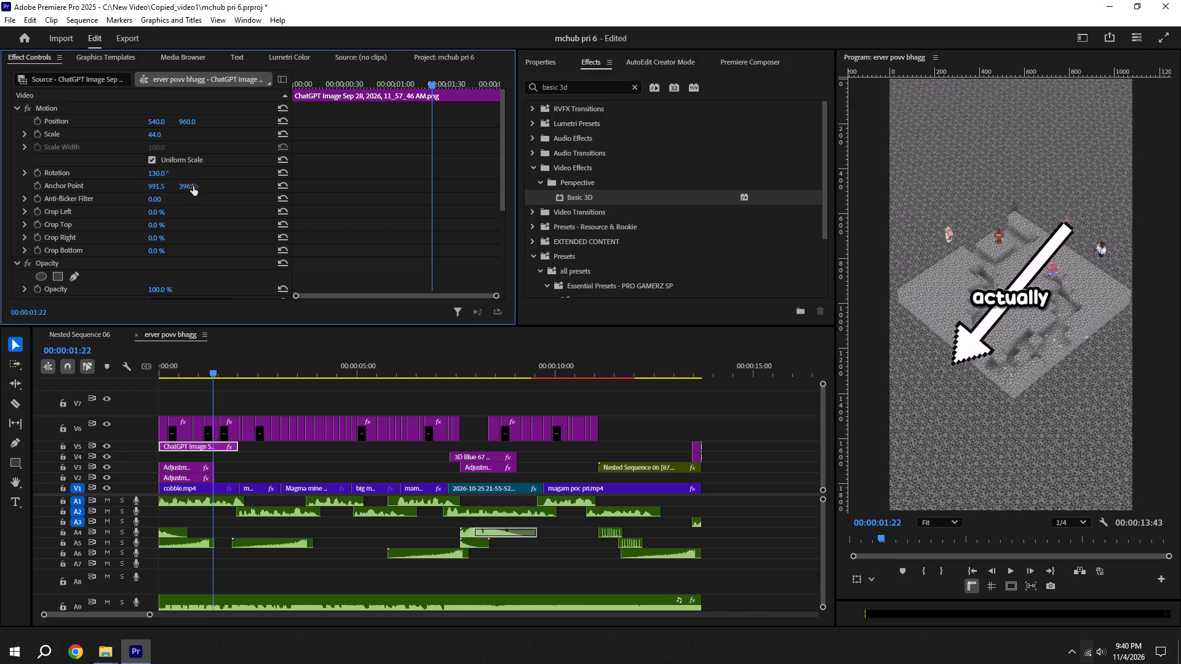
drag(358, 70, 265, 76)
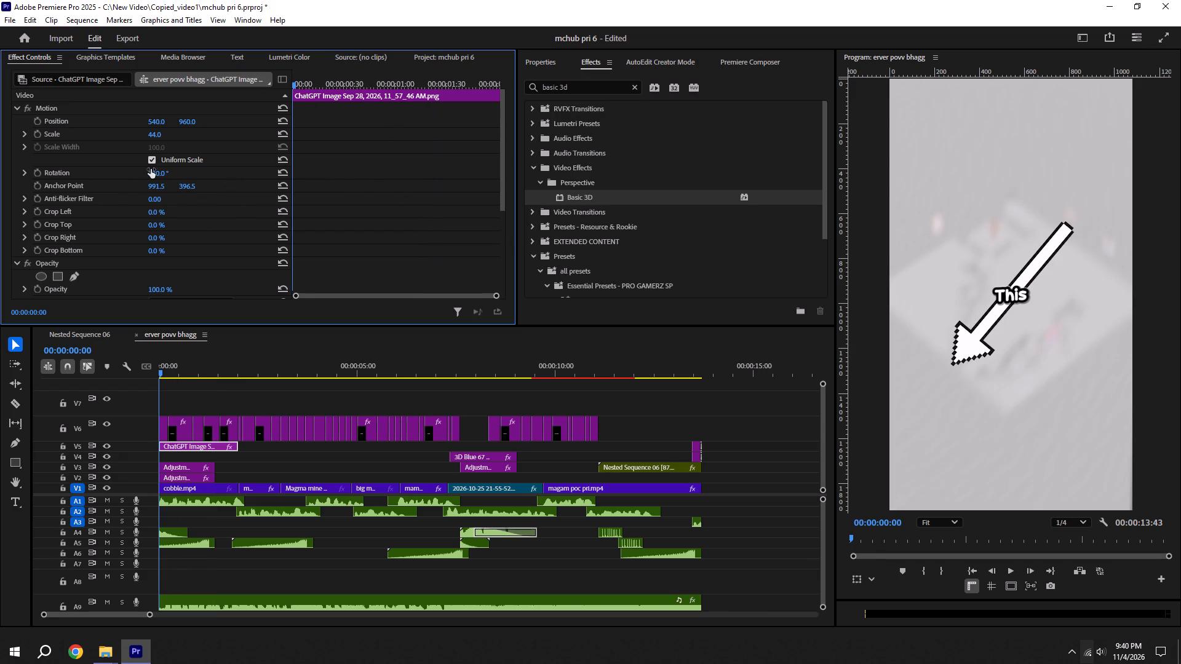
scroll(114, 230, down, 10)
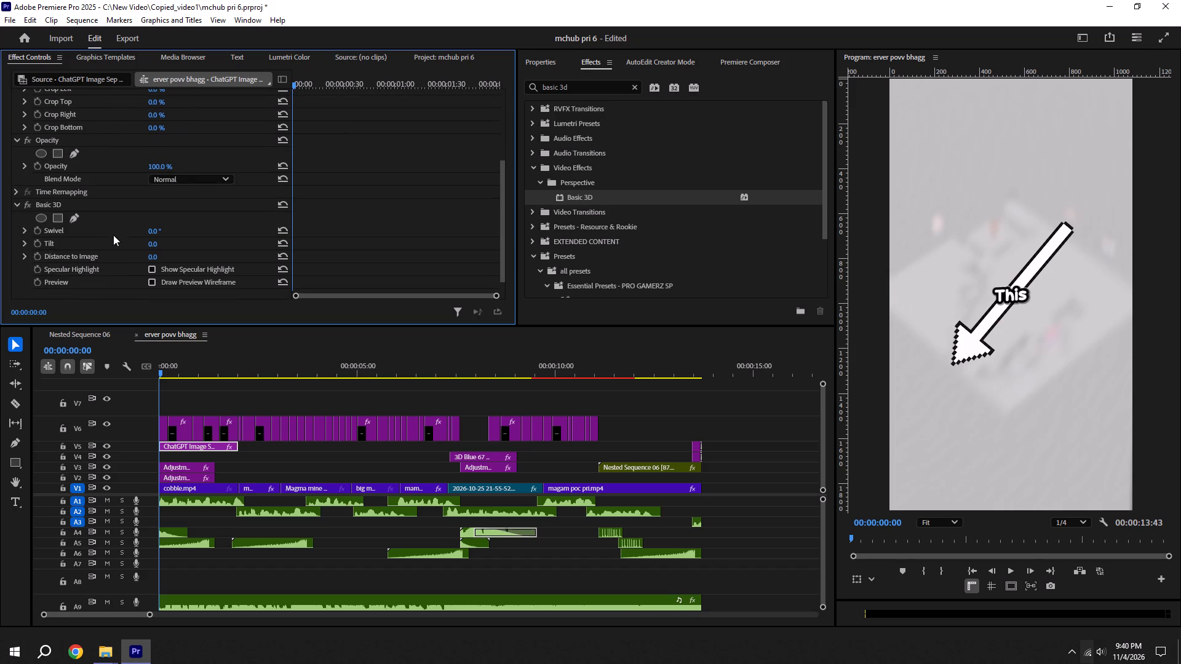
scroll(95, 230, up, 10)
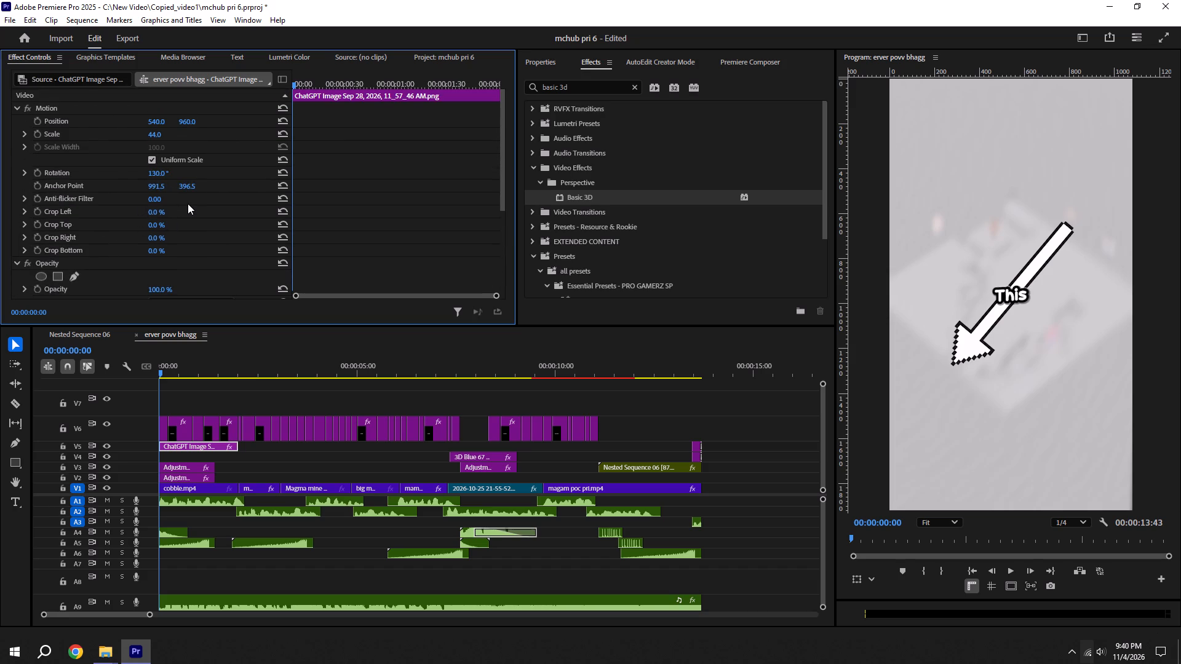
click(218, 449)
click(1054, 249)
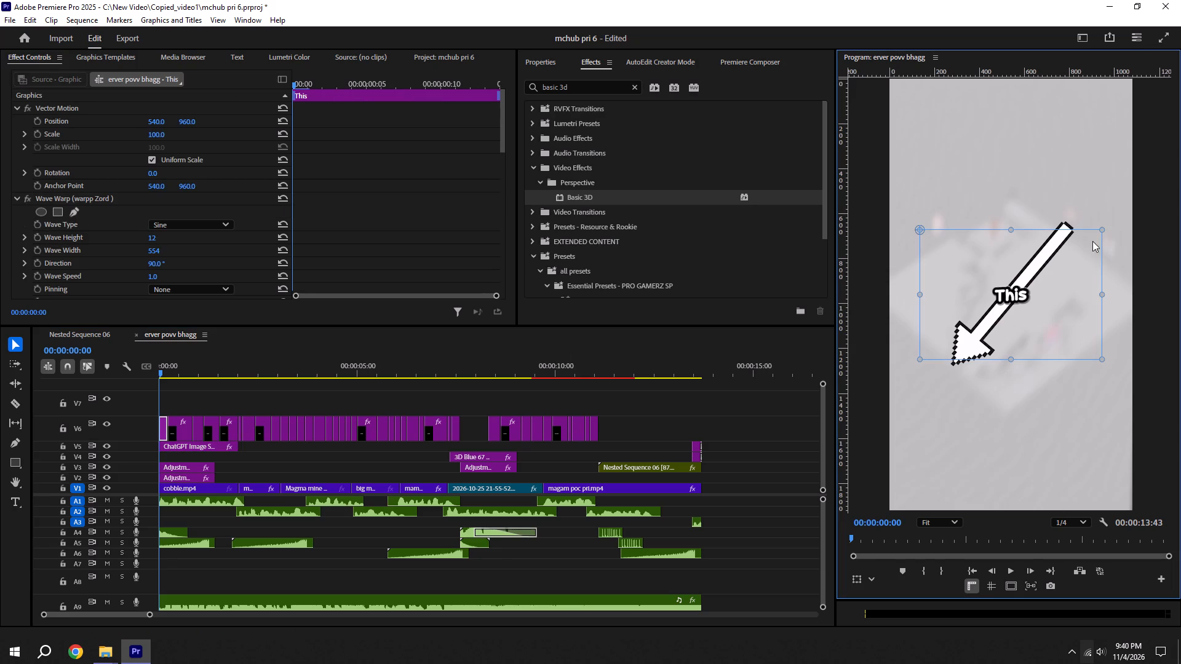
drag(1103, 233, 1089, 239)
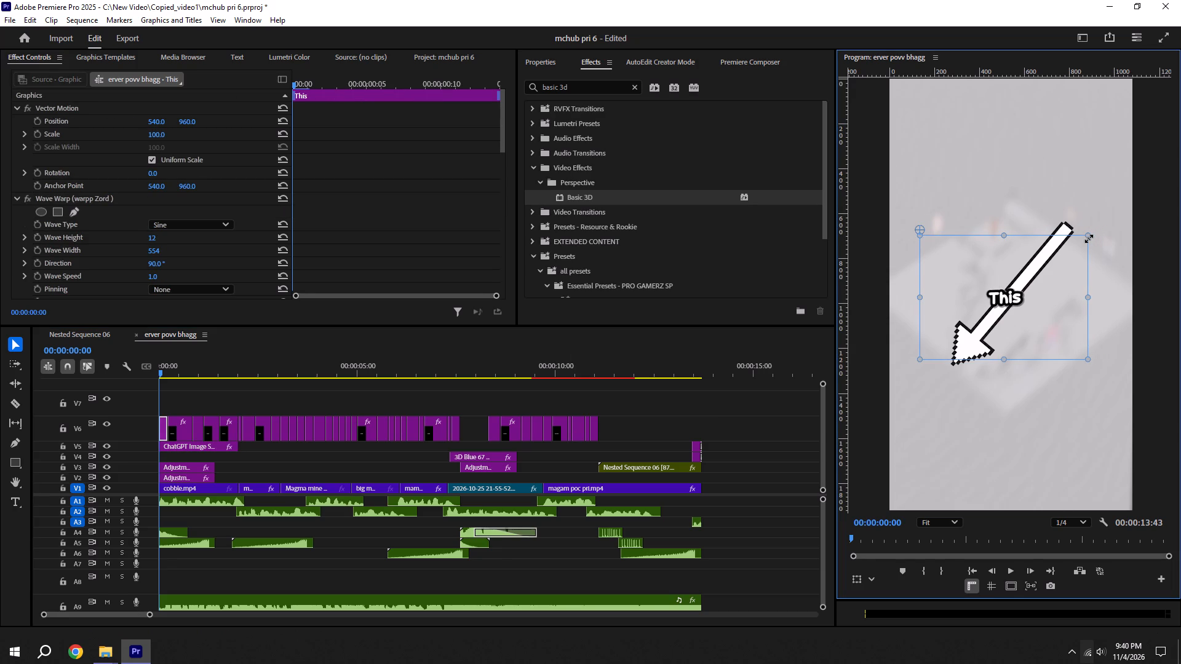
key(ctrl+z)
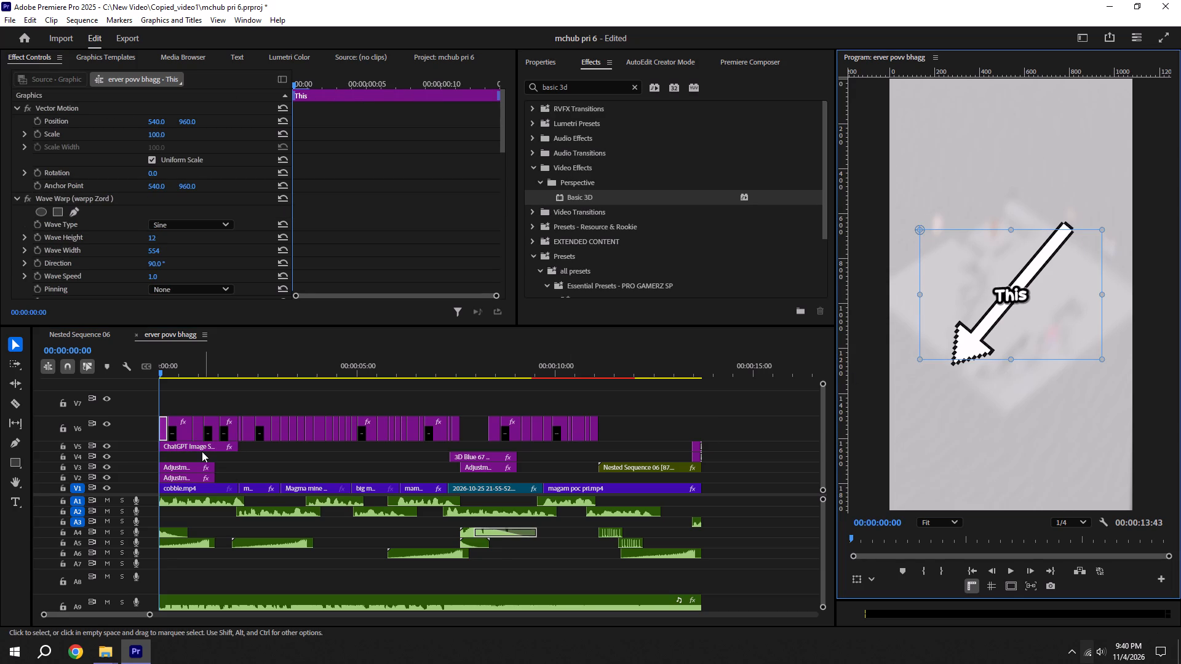
Shrink the arrow image in the preview over the cobblestone mine to a scale of about 33.5%.
click(202, 451)
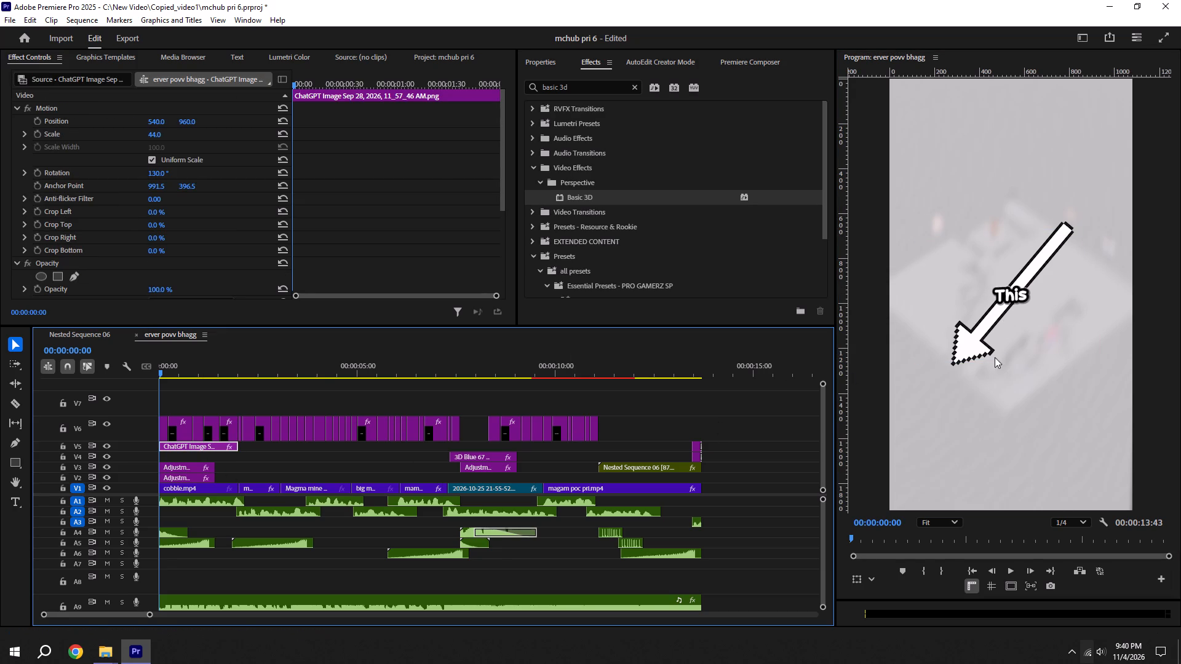
click(968, 342)
click(958, 364)
double_click(958, 364)
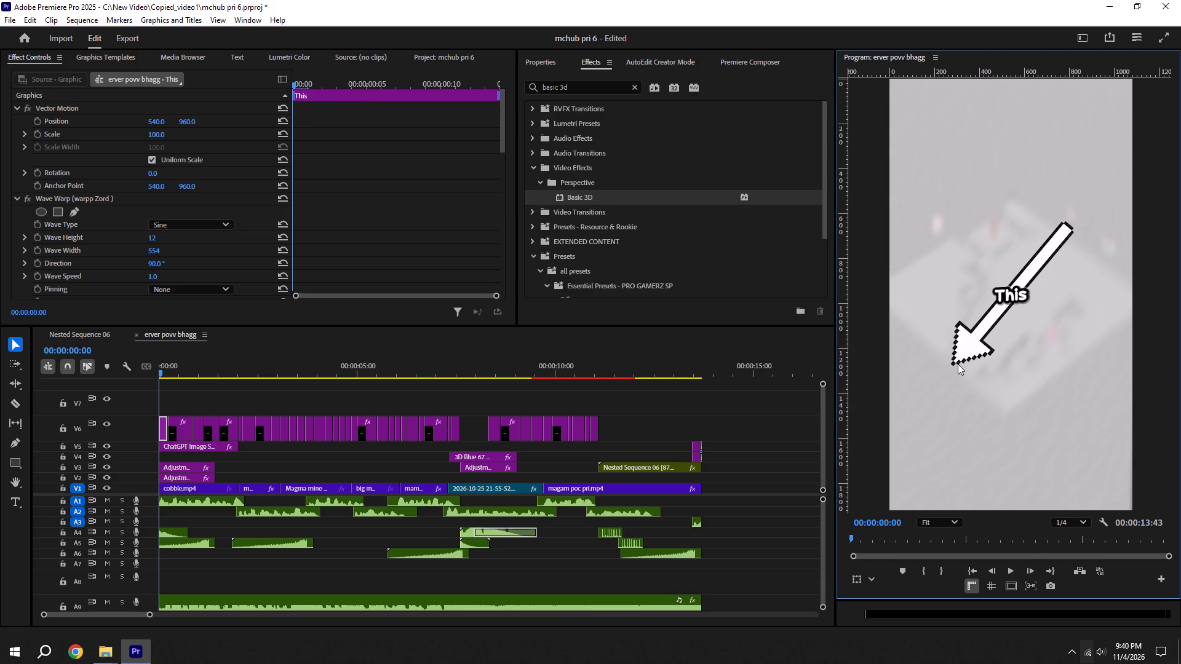
click(958, 364)
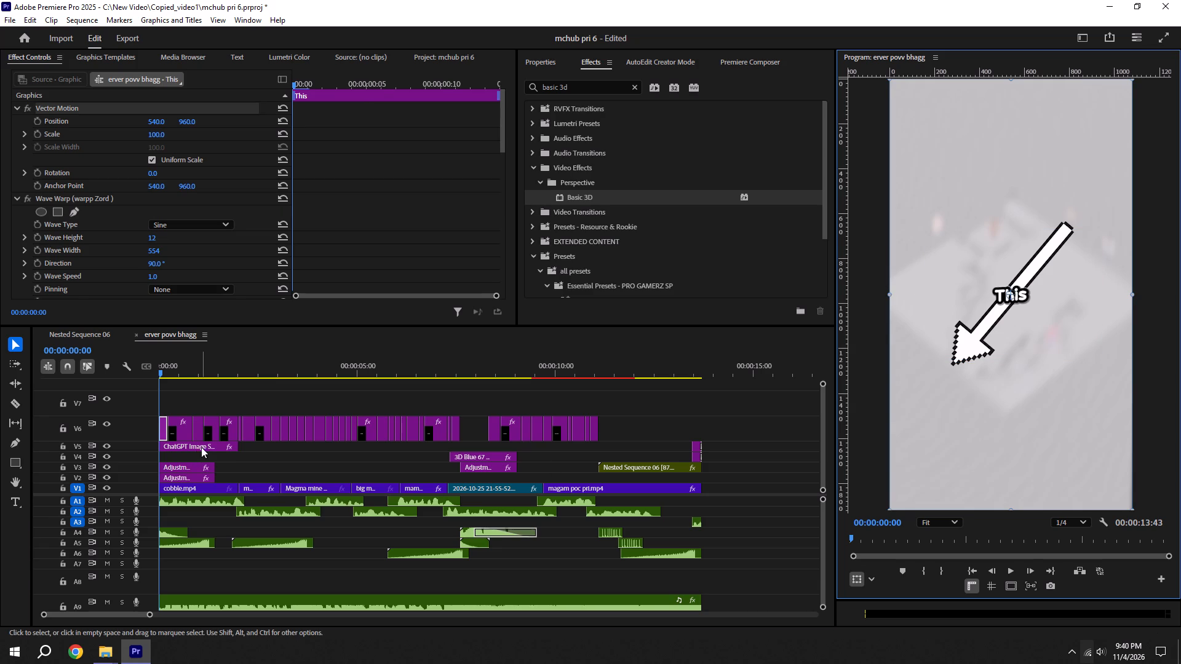
click(201, 447)
key(space)
key(space)
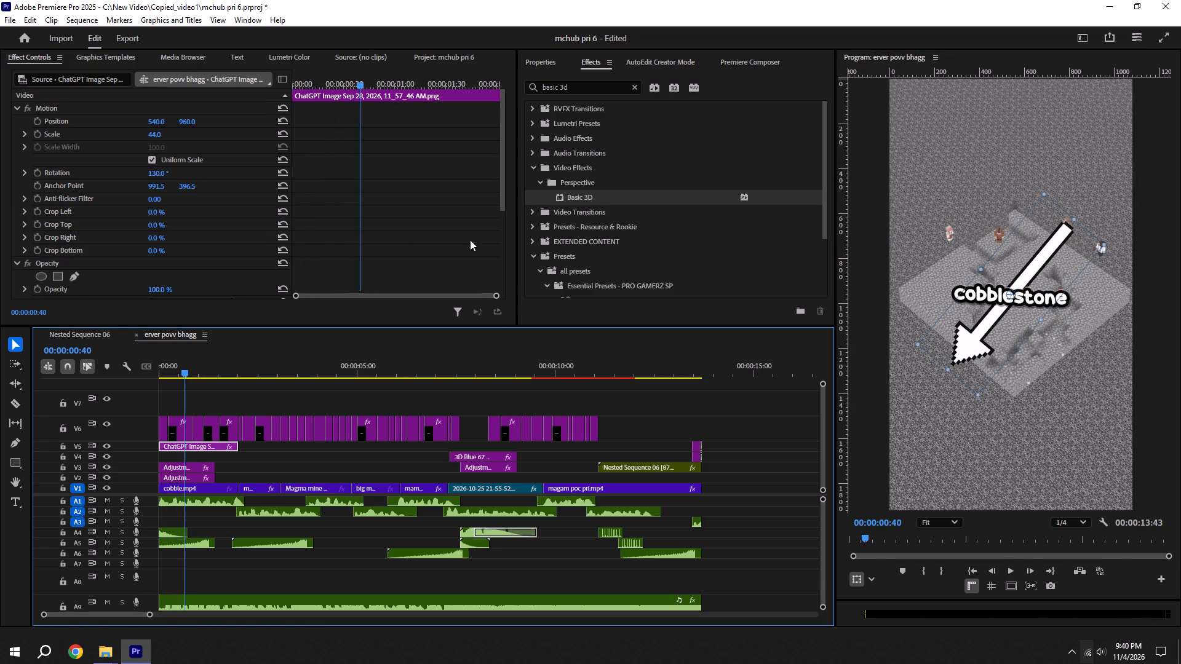
drag(1043, 196, 1041, 212)
drag(1060, 235, 1057, 239)
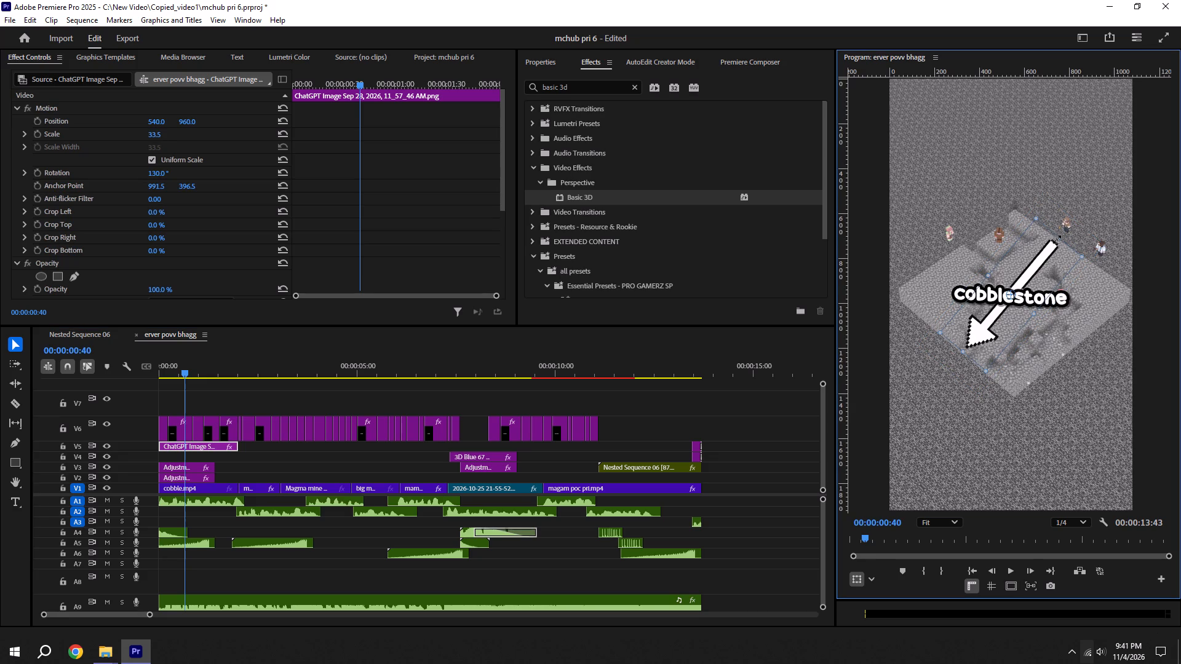
Shrink the arrow image to a scale of about 29.7% and move it beside the cobblestone mine's right corner, position about 1108.7, 612.6.
drag(1057, 239, 1052, 240)
drag(1025, 275, 1095, 154)
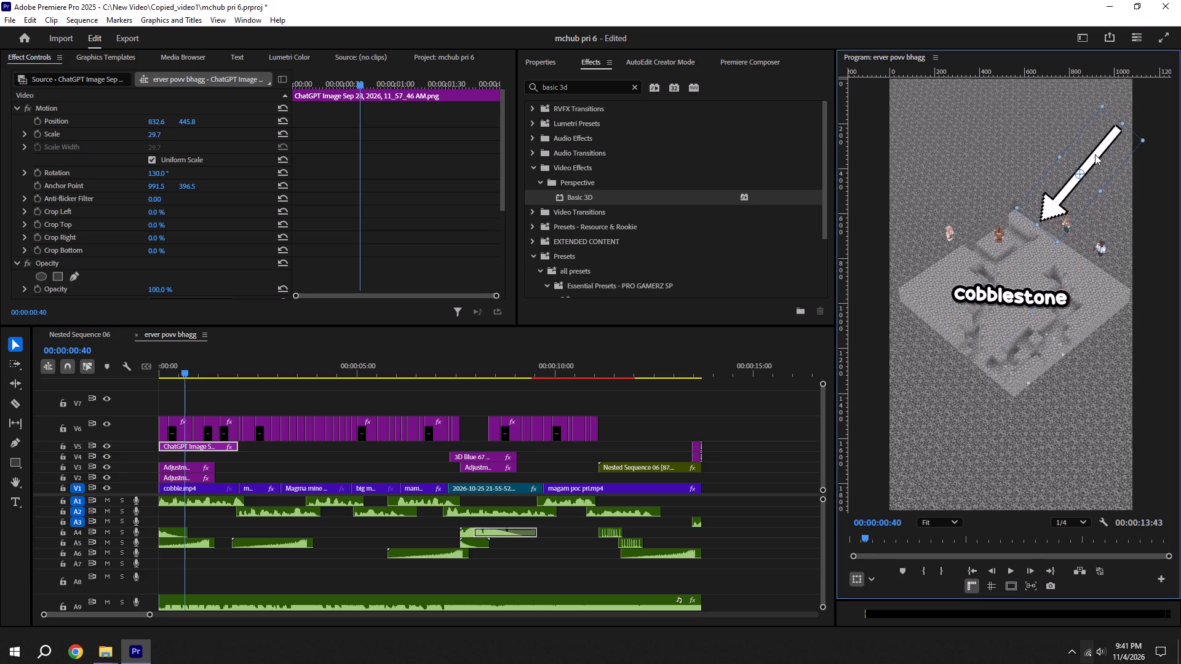
drag(1095, 154, 1140, 185)
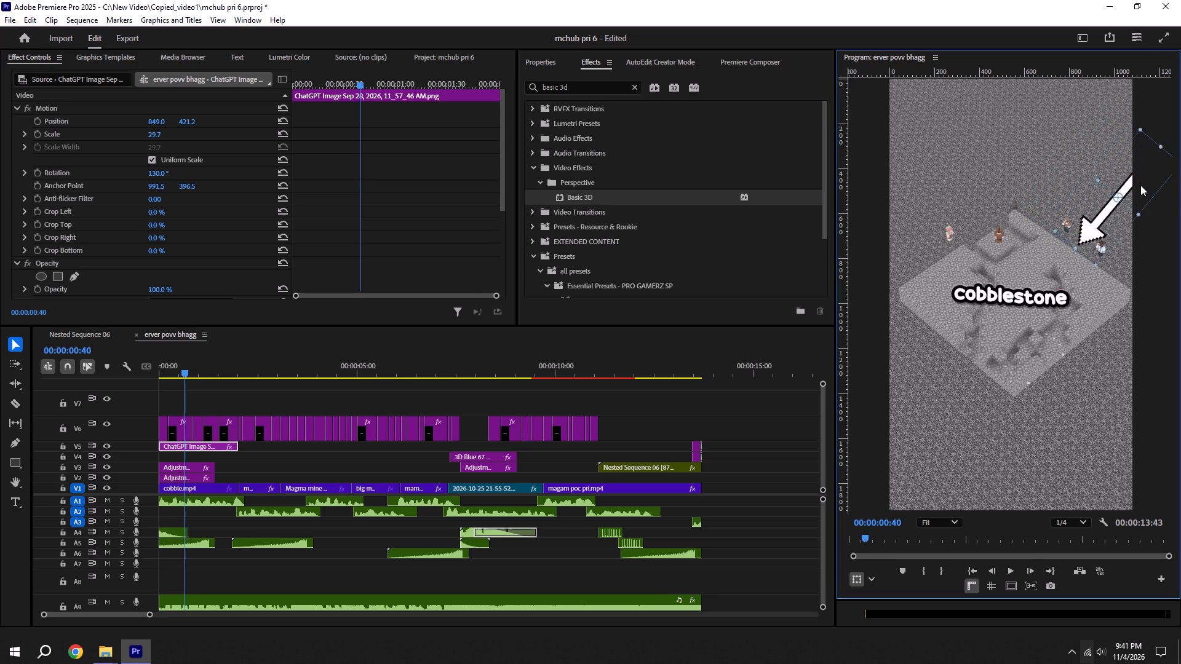
drag(1140, 185, 1153, 197)
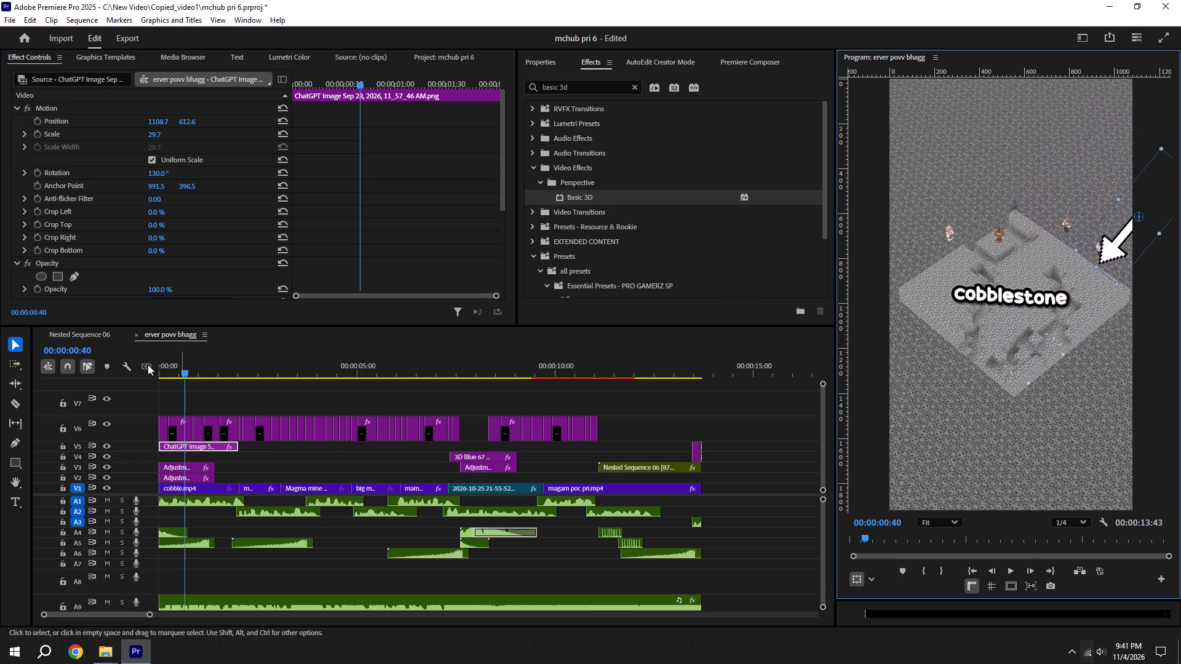
Return to the start of the sequence and hide tracks V3 and V2, which hold the opening adjustment layers.
drag(177, 368, 104, 374)
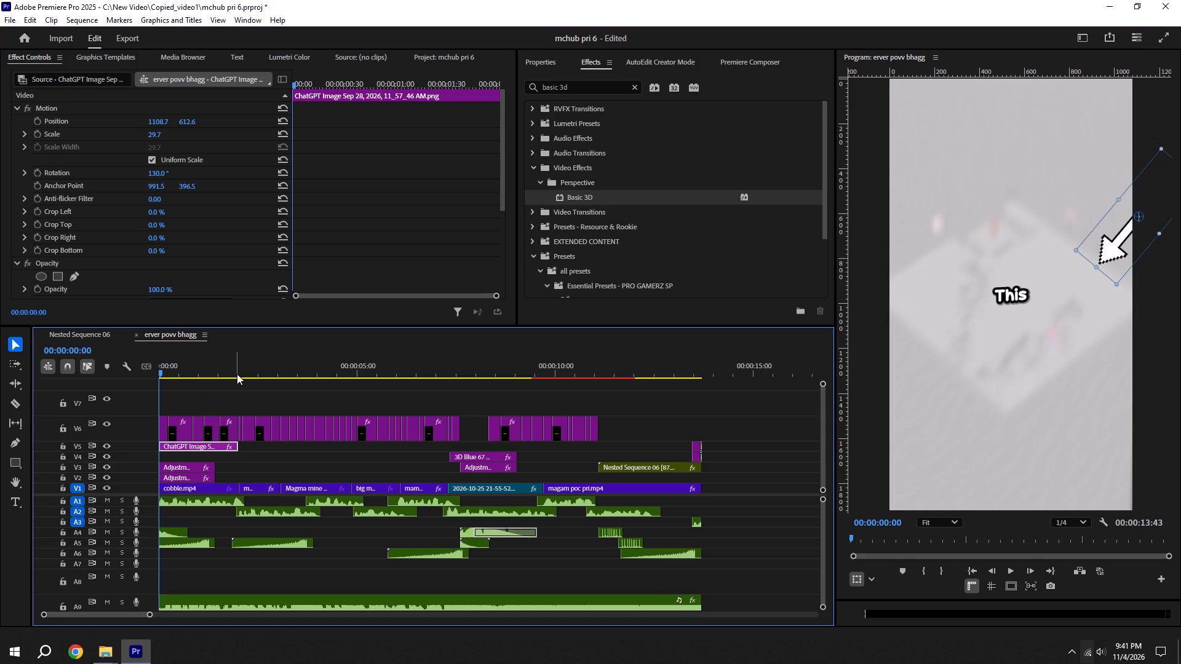
click(106, 465)
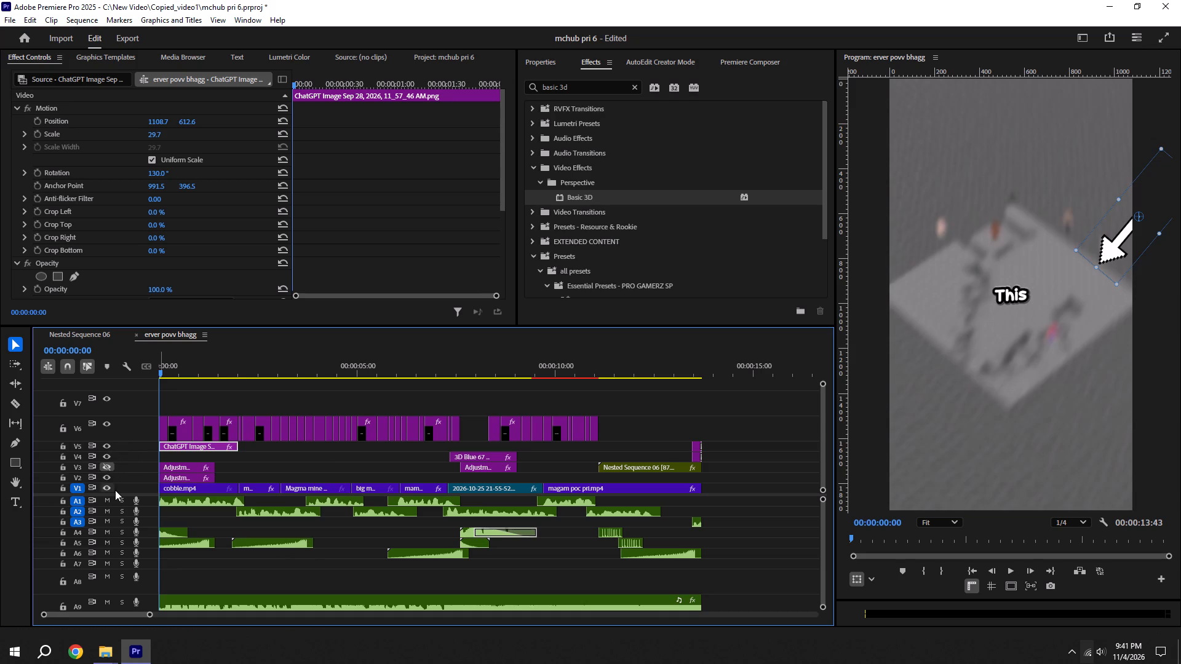
click(110, 477)
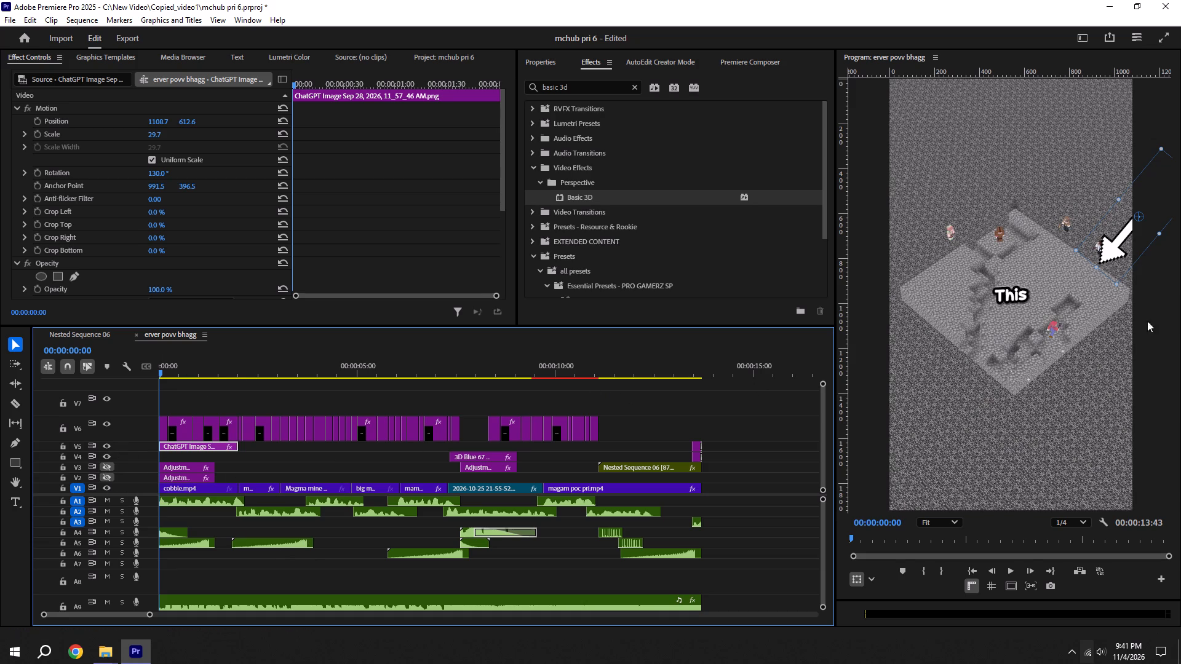
Nudge the arrow to about 1119.6, 607.2 and set starting Position, Rotation and Scale keyframes at 00:00:00:00.
click(1115, 256)
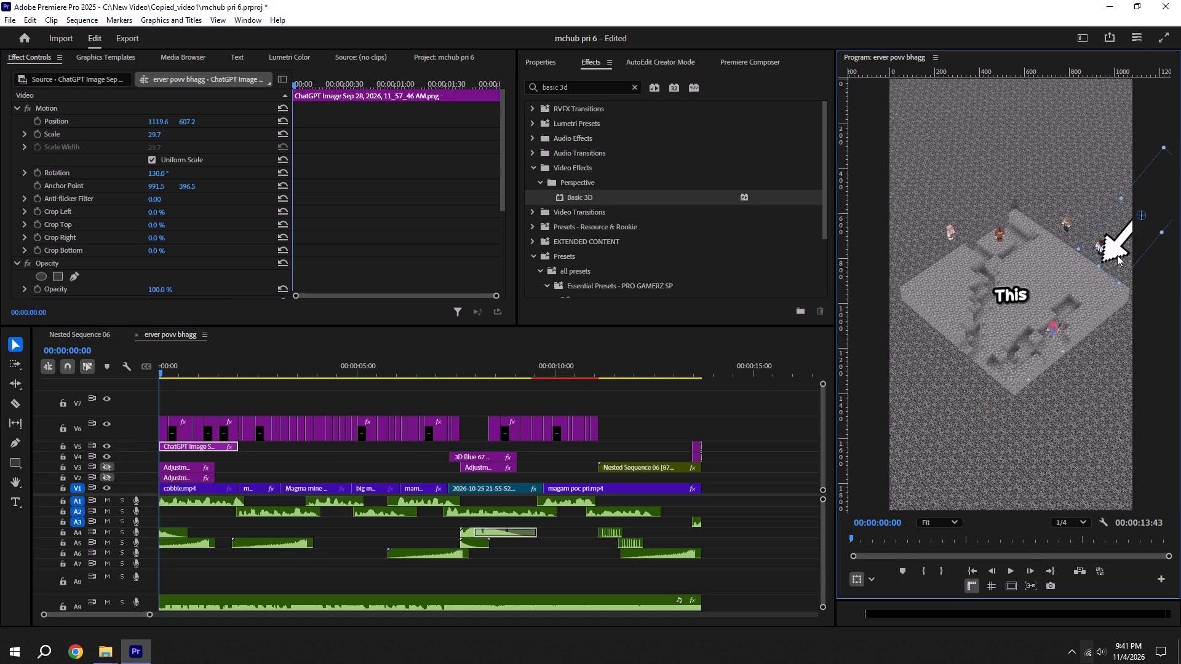
click(34, 118)
click(39, 173)
click(324, 90)
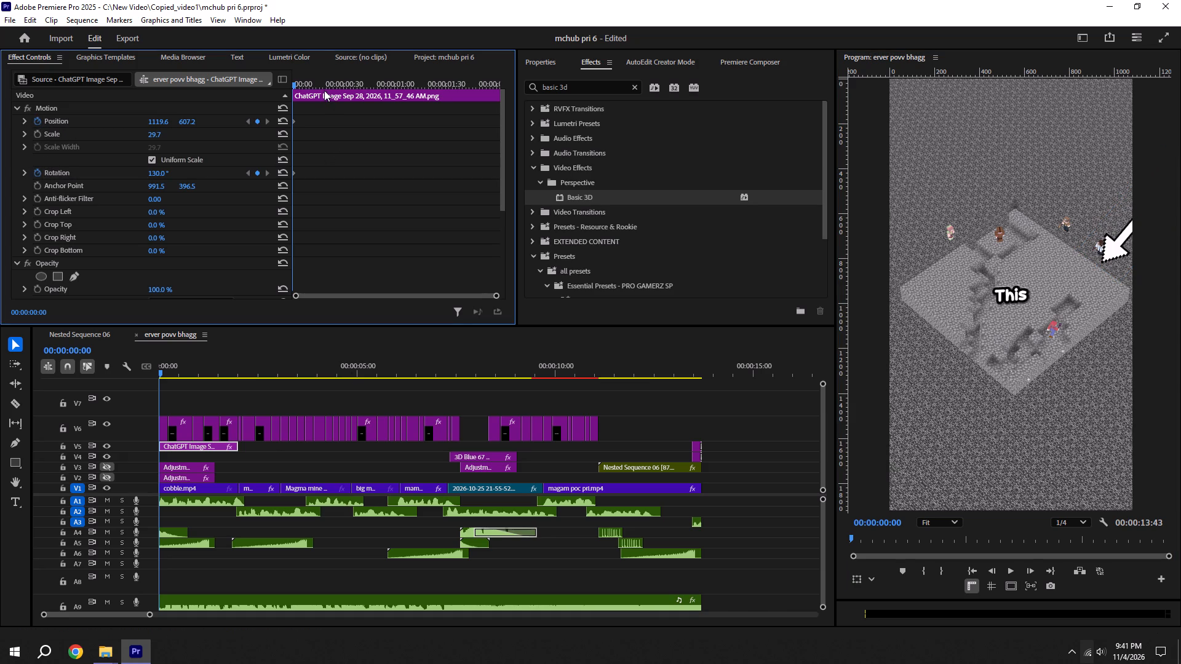
click(319, 86)
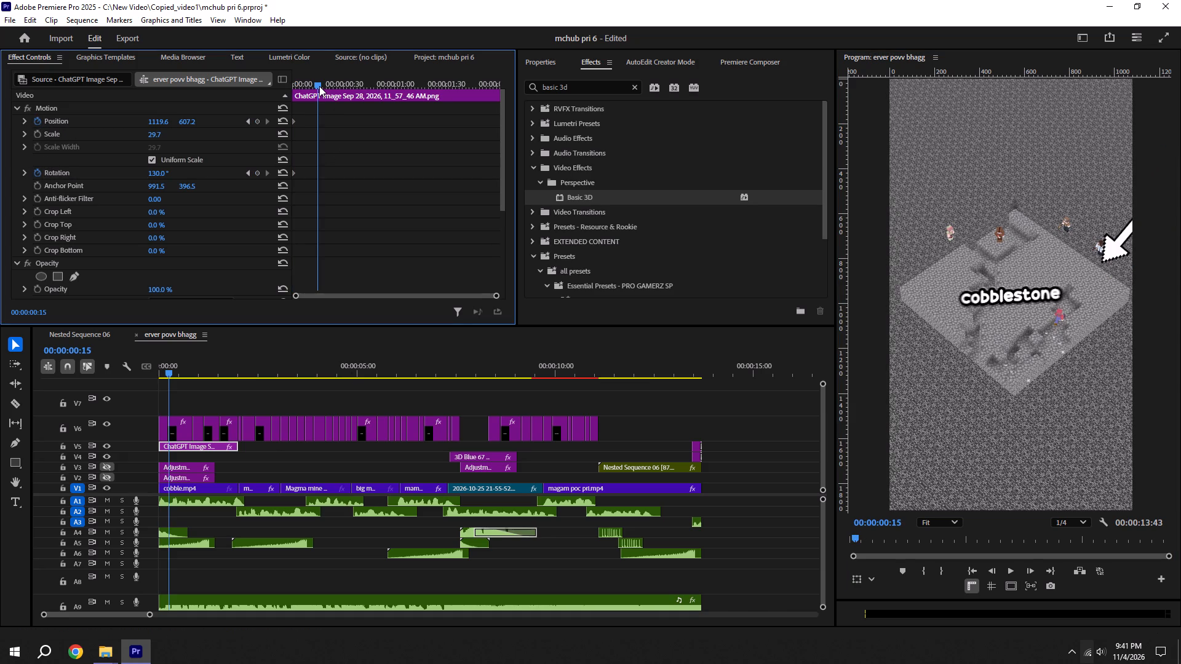
drag(319, 89, 224, 89)
click(33, 130)
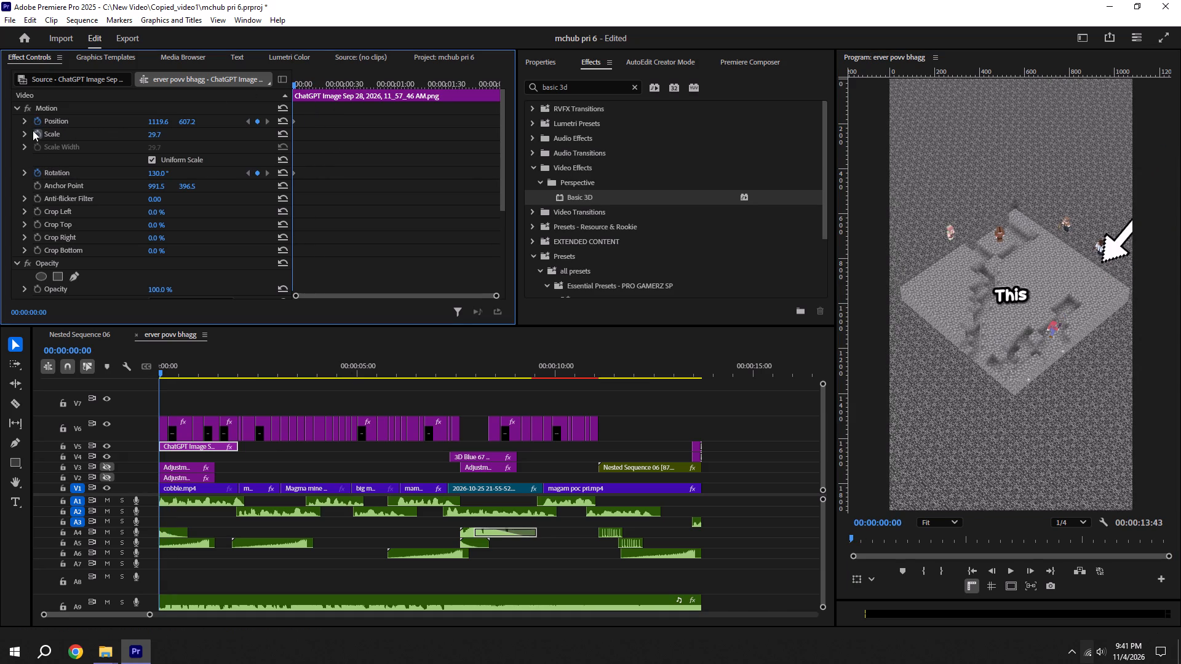
At 00:00:01:59, move the arrow to the mine's top corner, position about 827.1, 434.9, as an ending Position keyframe.
drag(320, 76, 495, 101)
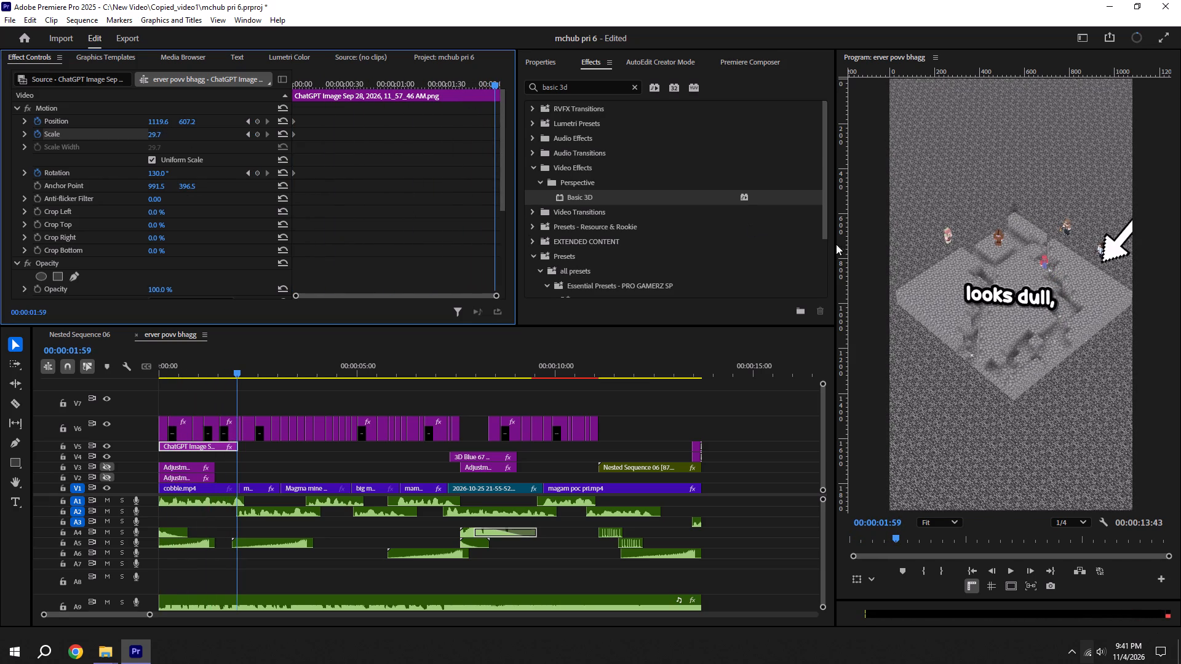
click(1129, 243)
click(1120, 242)
click(1128, 232)
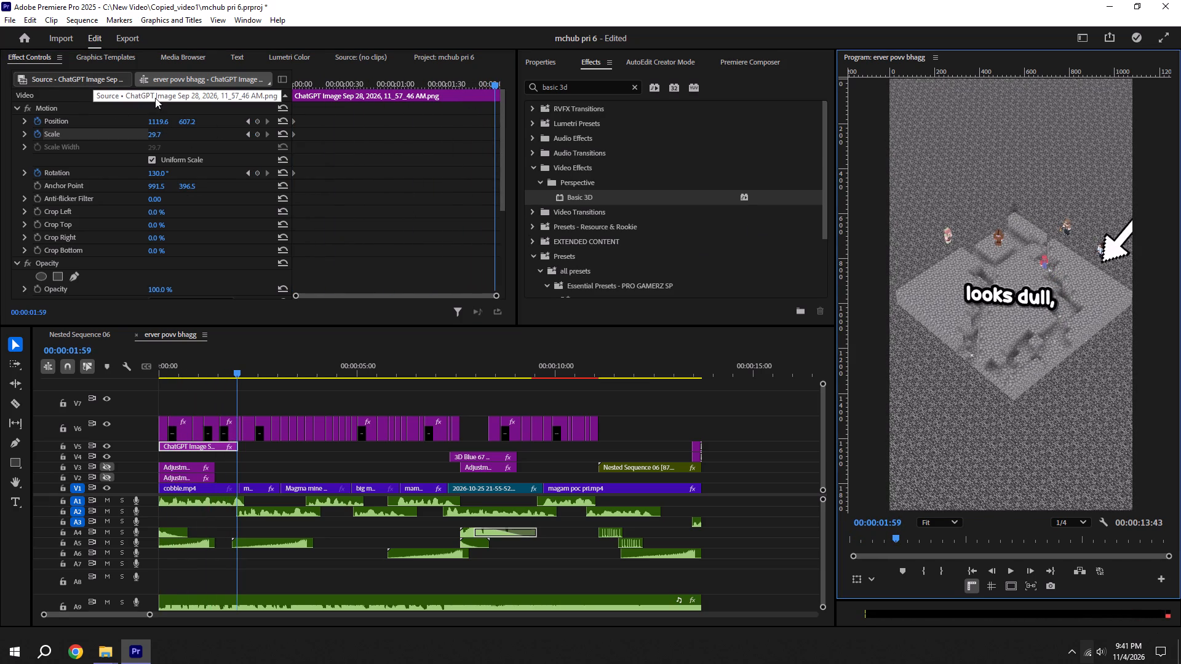
click(202, 448)
double_click(204, 446)
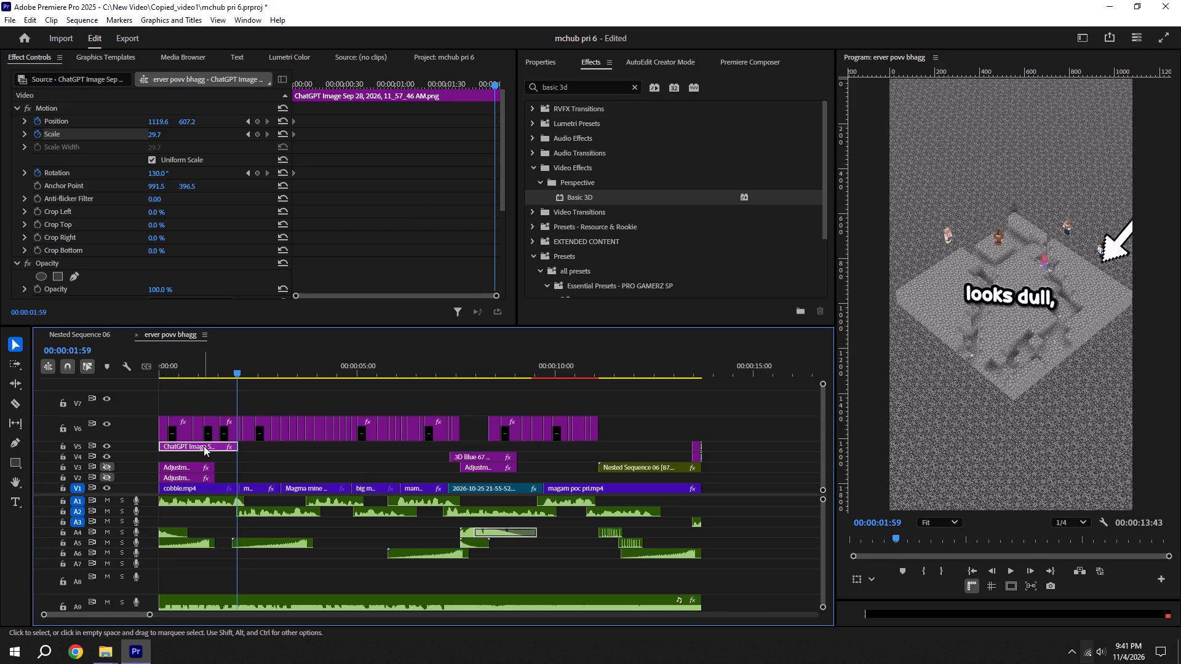
click(58, 58)
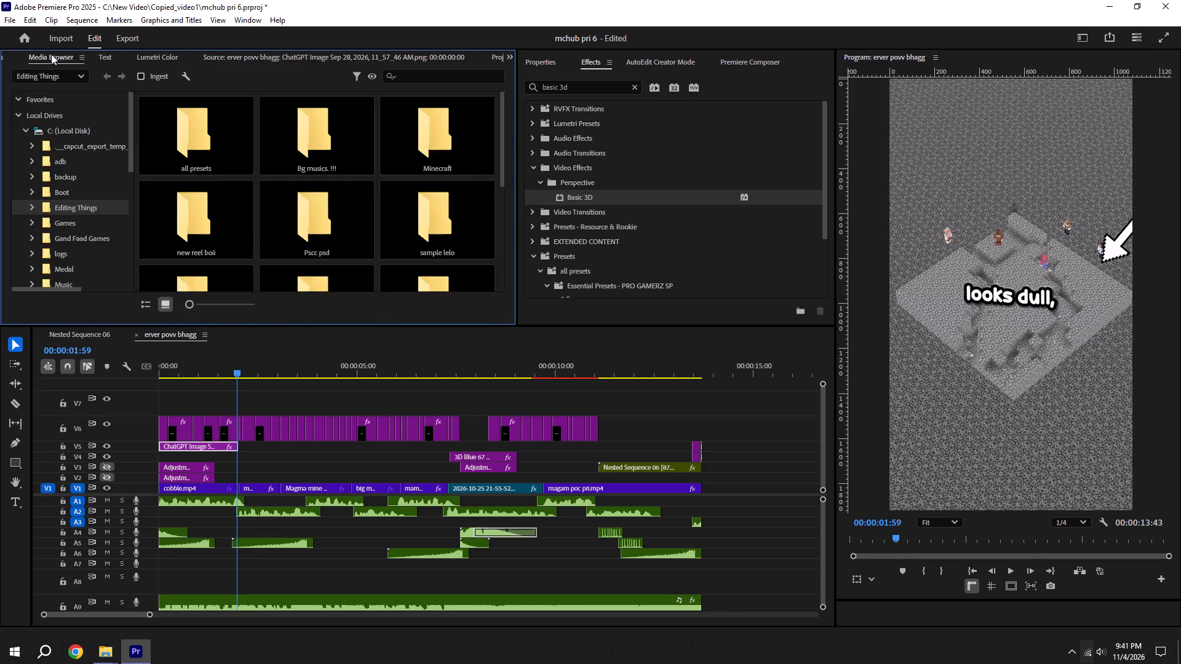
scroll(51, 54, up, 4)
click(47, 107)
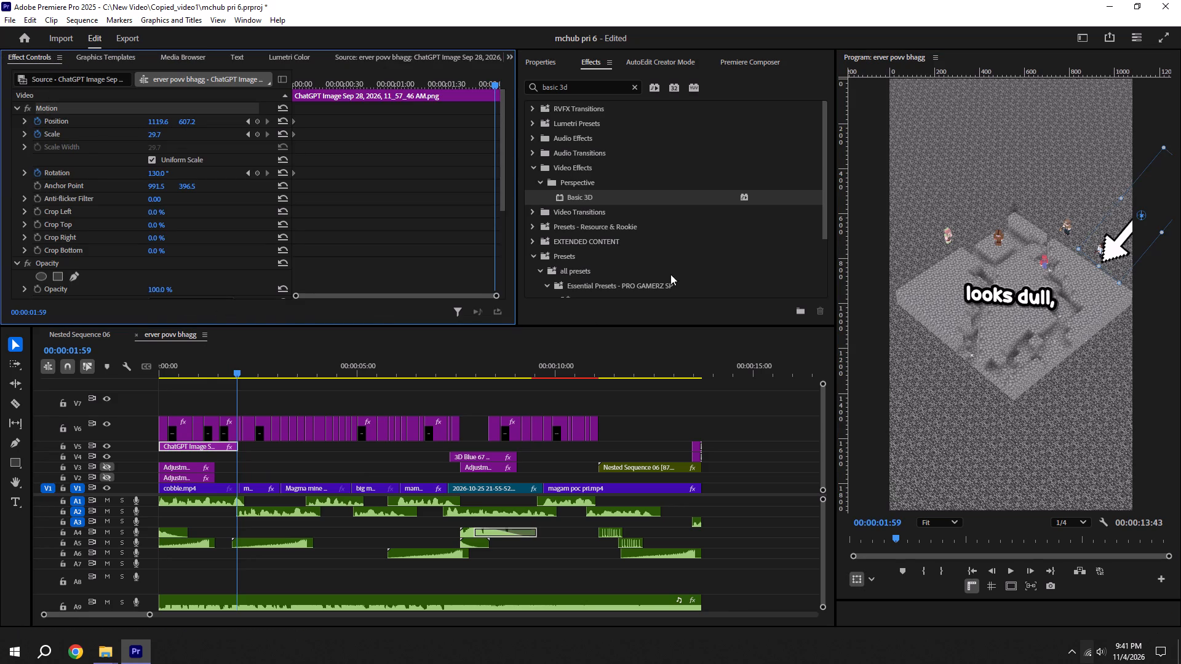
drag(1119, 238, 1073, 215)
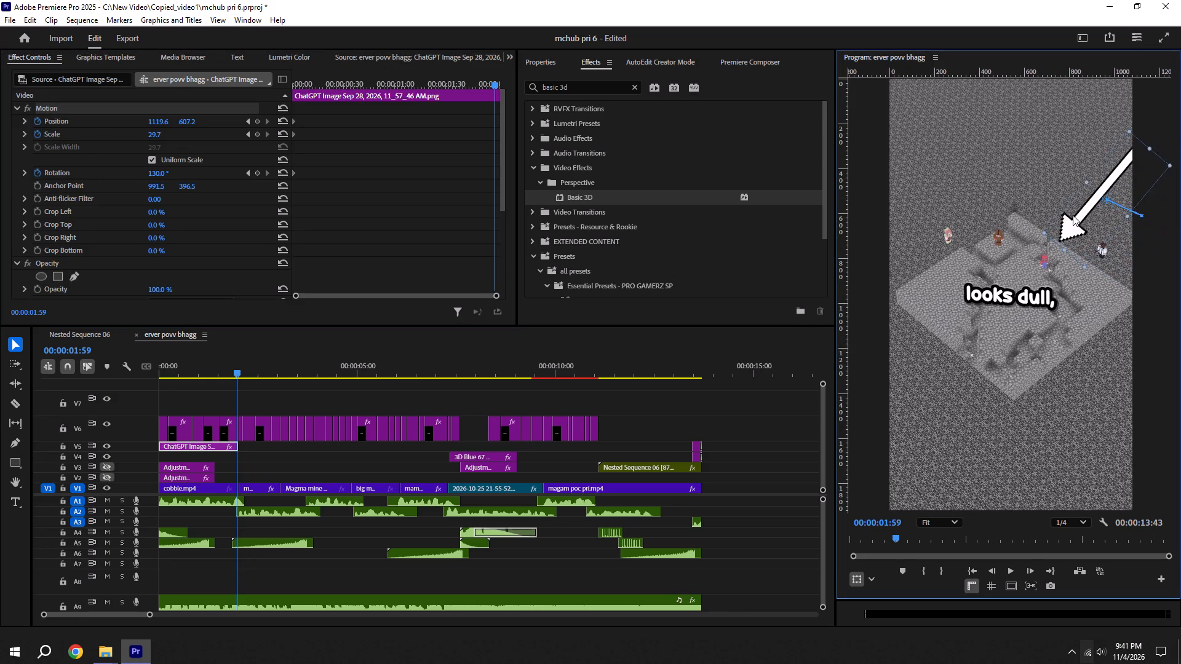
drag(1073, 215, 1053, 199)
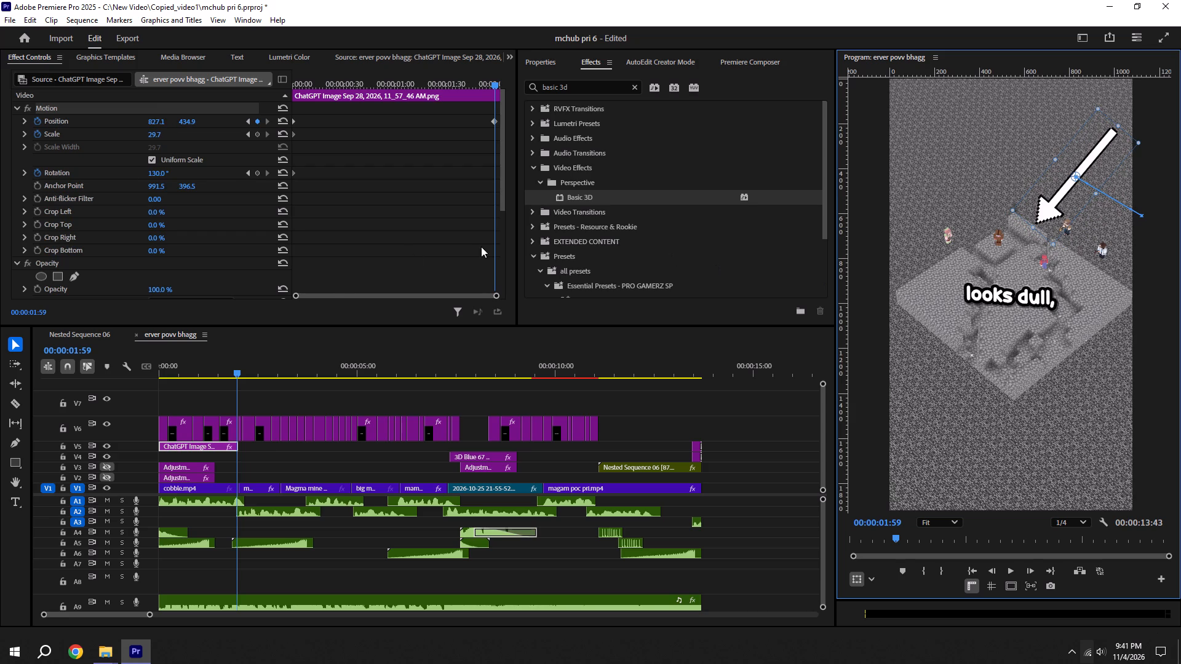
Set ending keyframes for the arrow at 00:00:01:59 with Scale 30 and Rotation 140°.
click(157, 136)
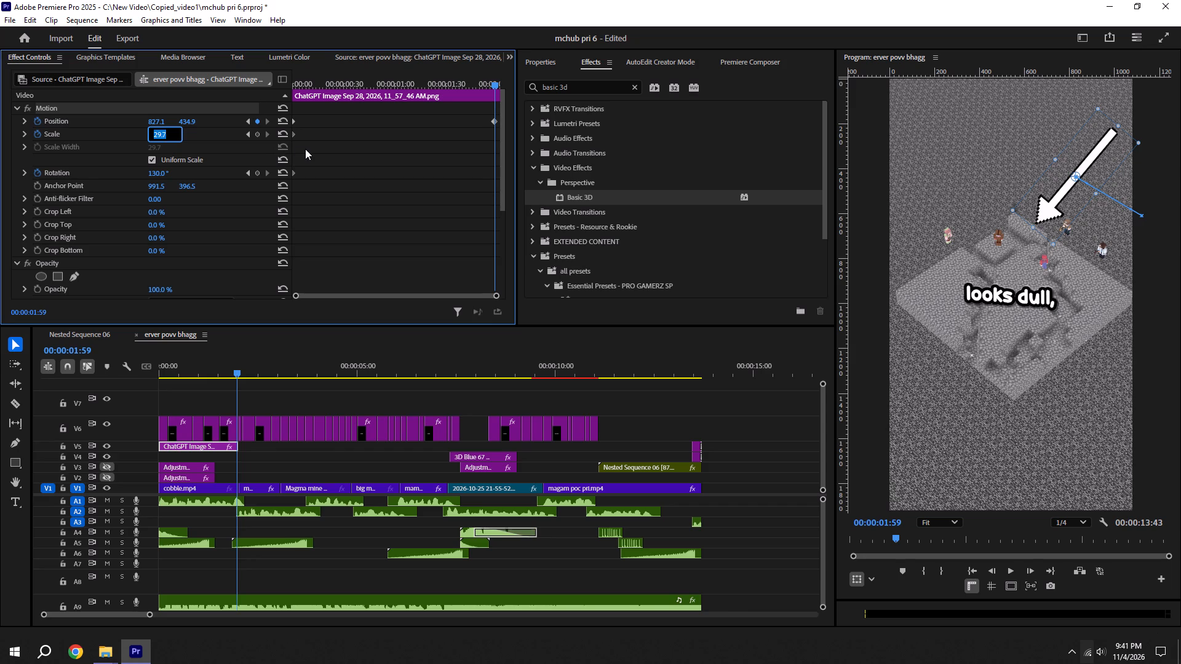
text(30)
key(Return)
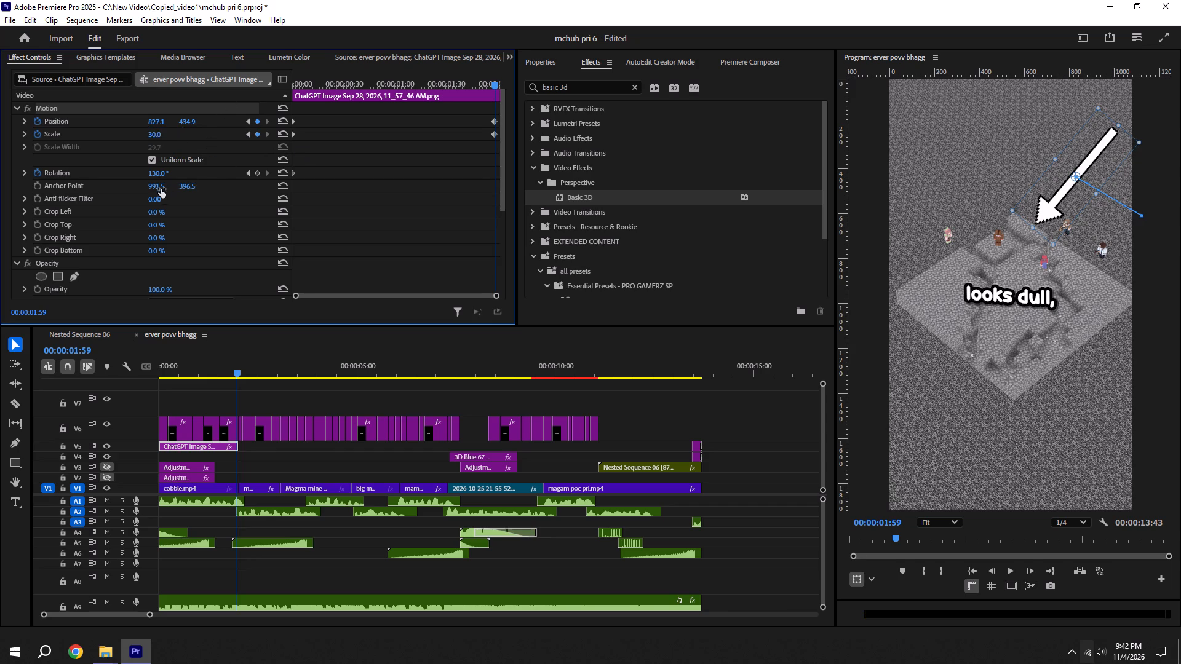
drag(160, 173, 170, 170)
drag(170, 170, 212, 170)
drag(212, 170, 207, 159)
click(367, 155)
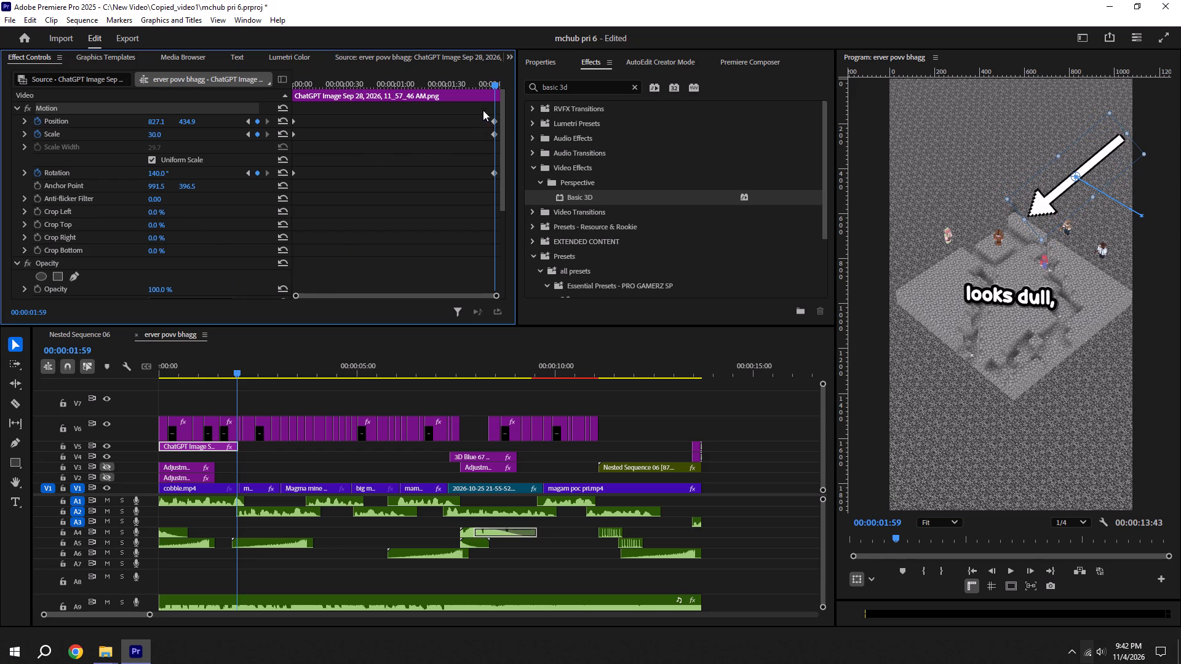
Select the arrow's ending Position, Scale and Rotation keyframes and shift them to the very end of the clip.
drag(483, 110, 530, 211)
drag(493, 119, 539, 128)
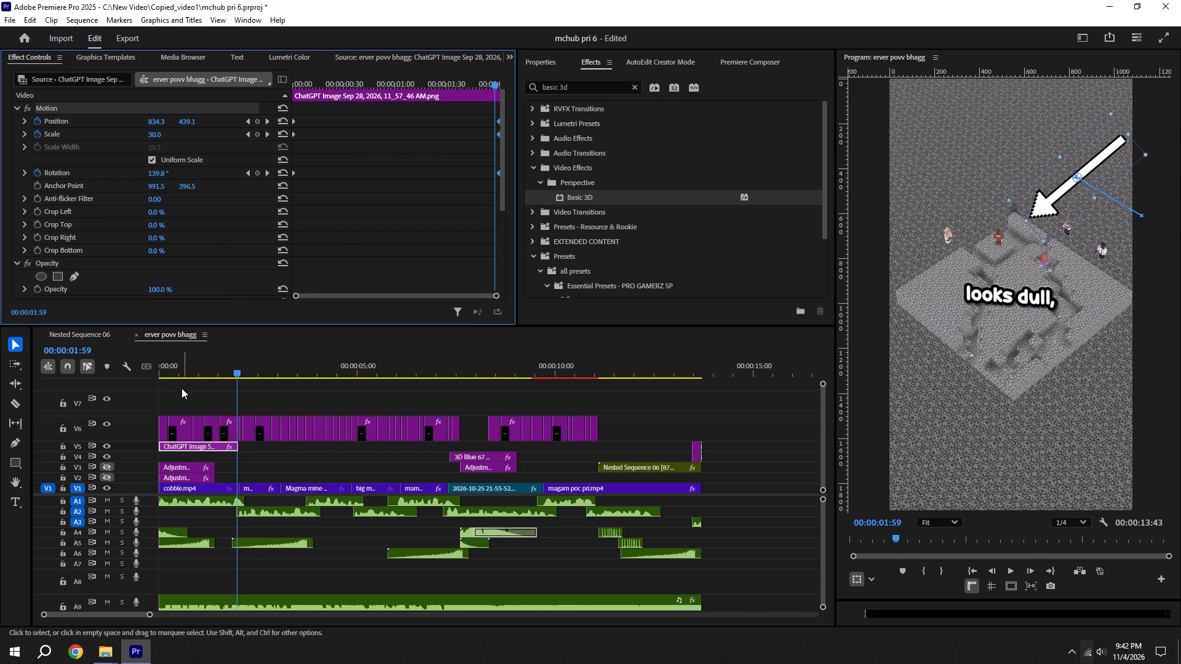
Play the sequence from the start to check the arrow animation with the adjustment layers hidden.
click(183, 377)
drag(194, 370, 128, 378)
click(244, 399)
key(space)
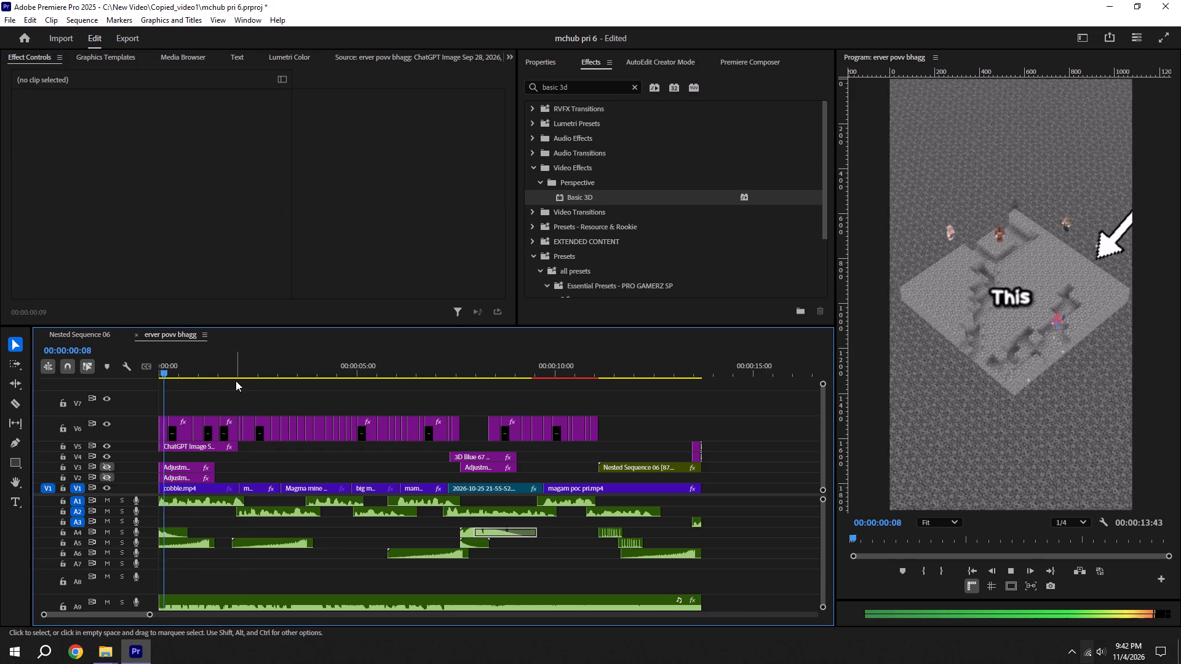
key(space)
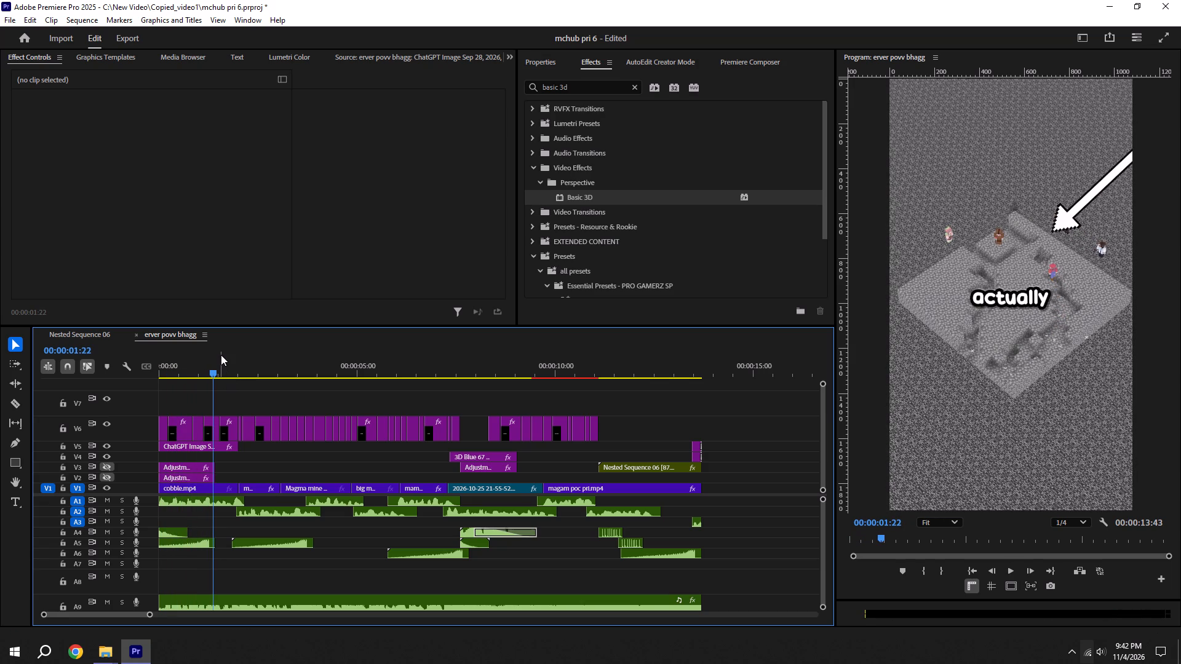
Return to the start of the sequence and make tracks V3 and V2 visible again.
drag(186, 373, 26, 386)
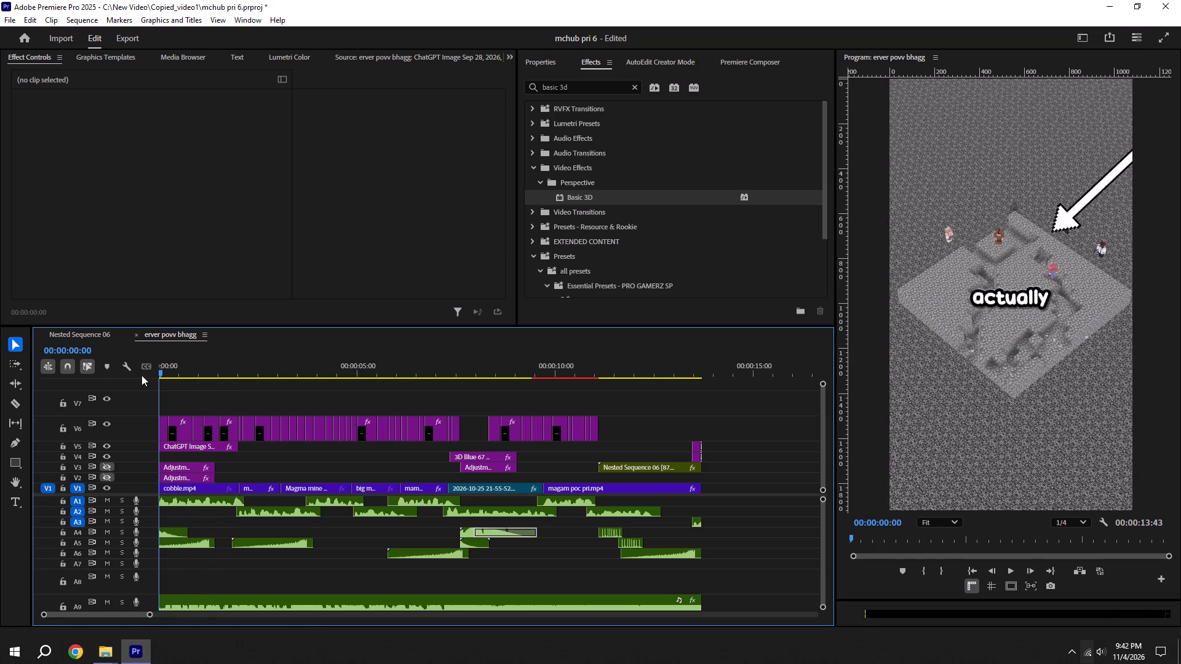
click(109, 470)
click(106, 481)
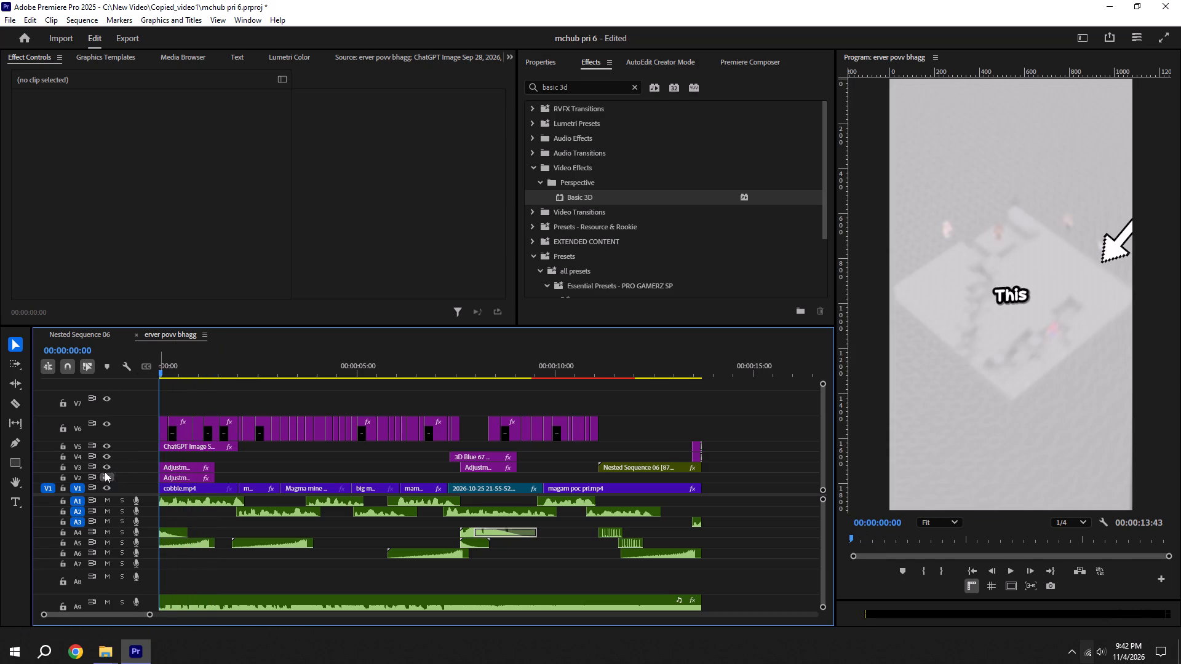
click(105, 476)
Play the opening from the start to check the arrow animation together with the adjustment layers.
drag(178, 365, 74, 377)
key(space)
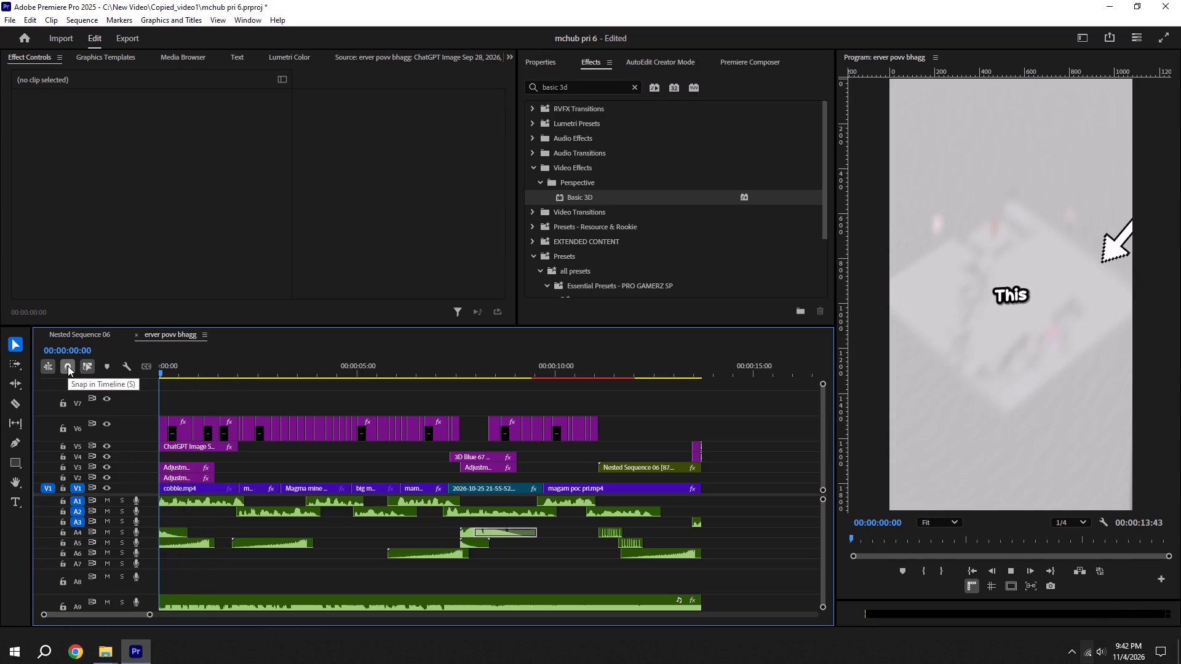
key(space)
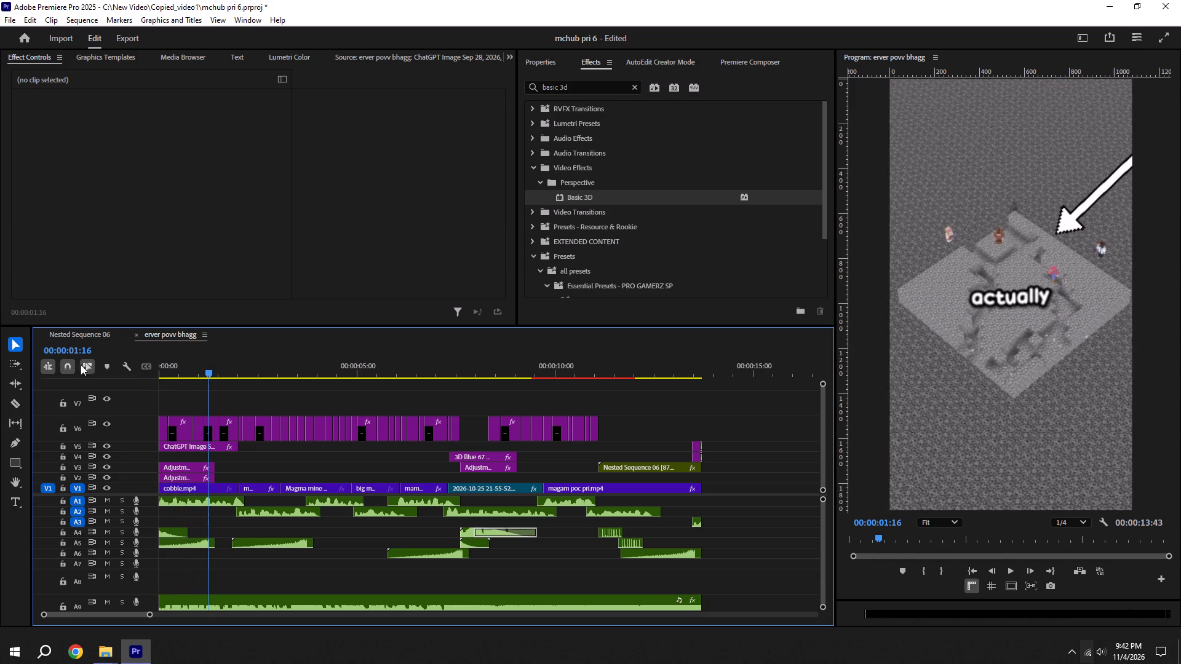
Move the opening adjustment layer on V2 up to V4 and the arrow image clip from V5 down to V2, beneath both adjustment layers.
click(244, 449)
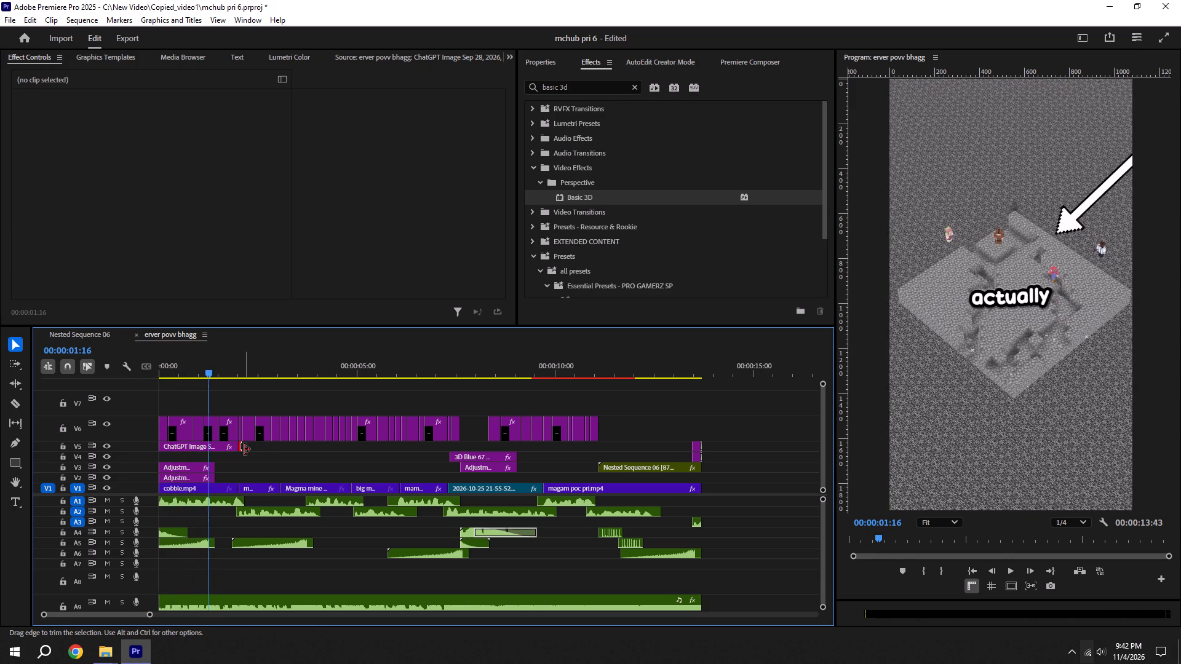
drag(183, 477, 183, 459)
drag(195, 447, 188, 469)
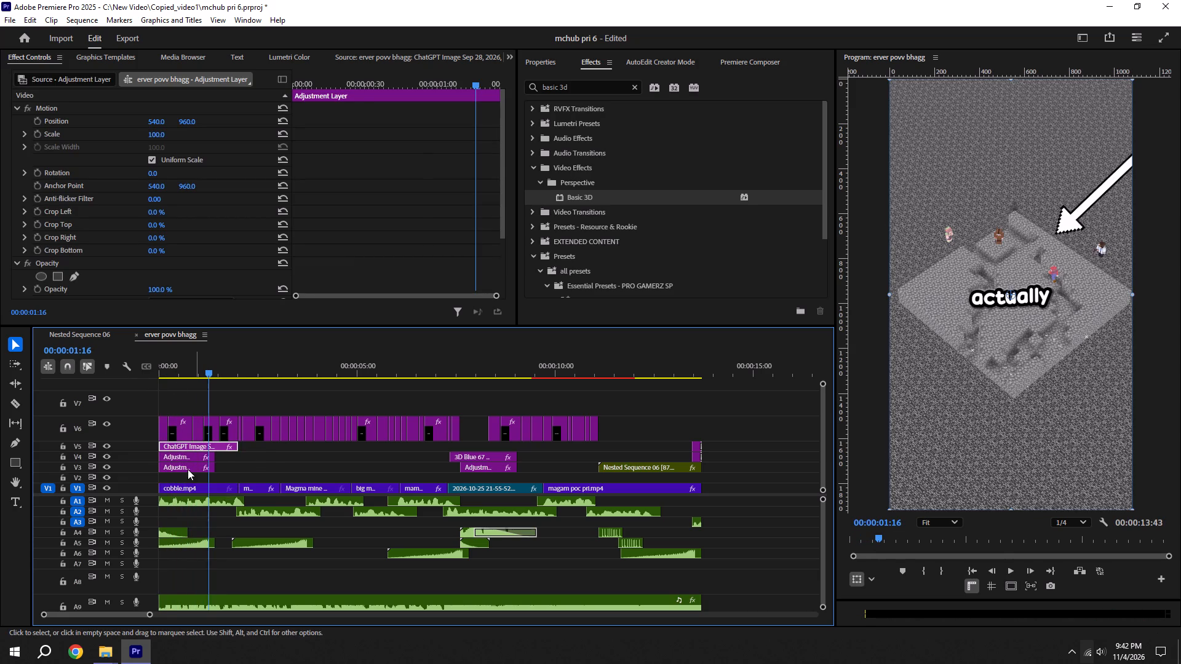
drag(188, 469, 187, 477)
Play the opening from the start past the first cut and scrub back over the cobblestone shot to review the arrow.
drag(177, 368, 71, 372)
key(space)
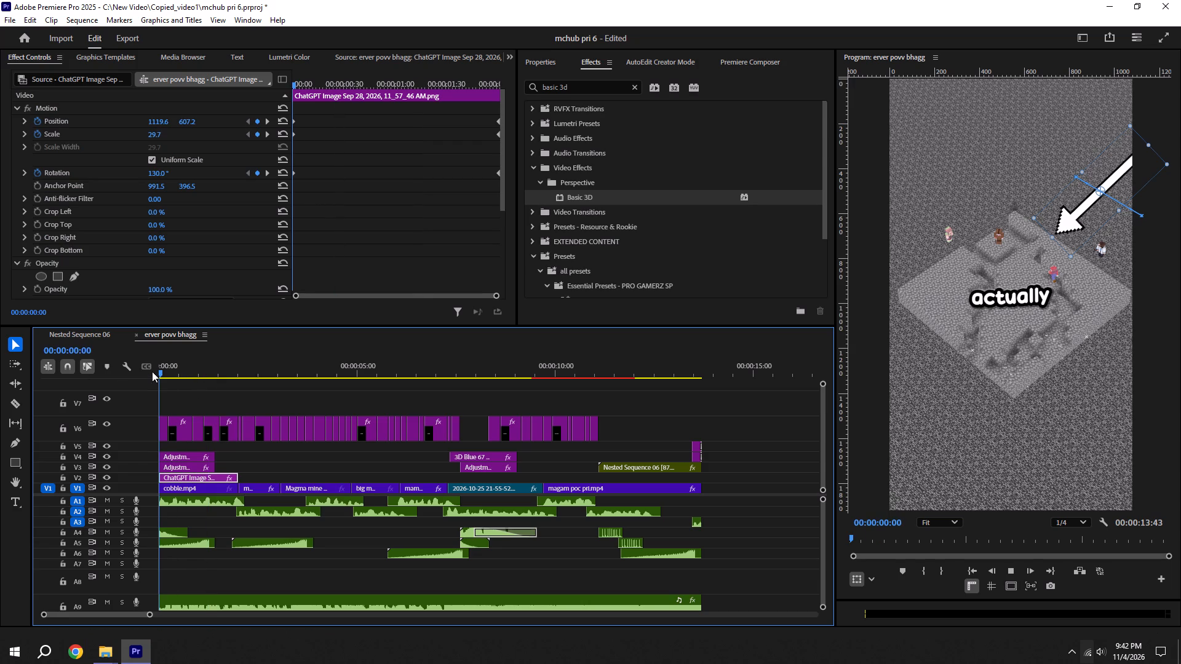
key(space)
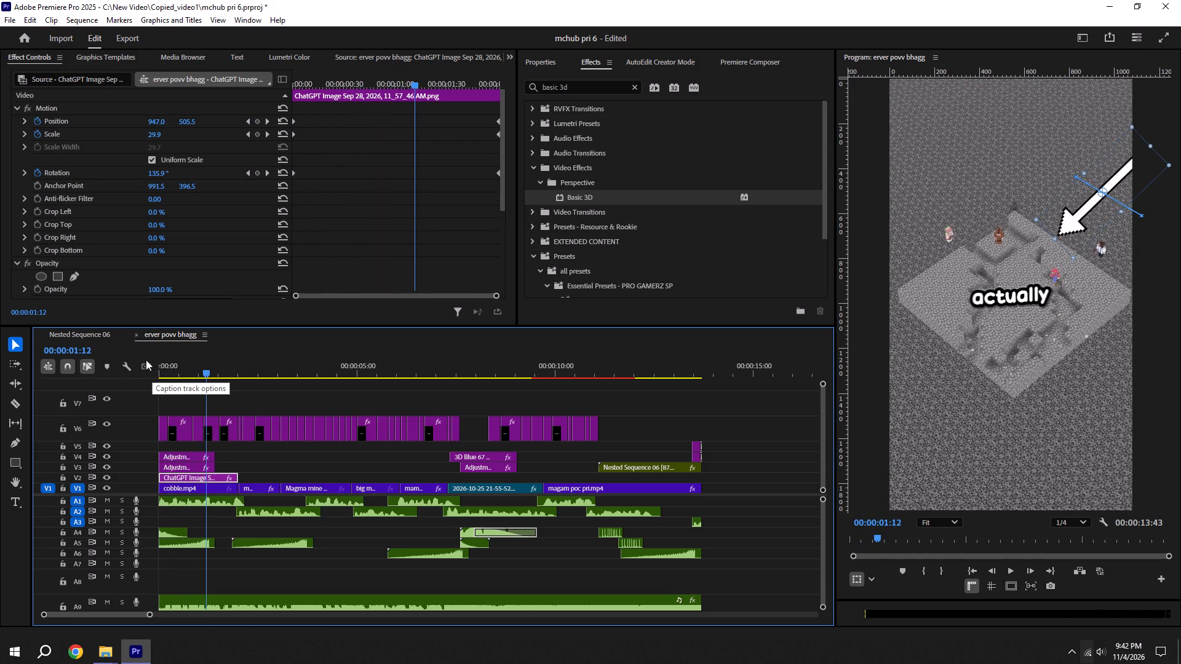
key(space)
key(space)
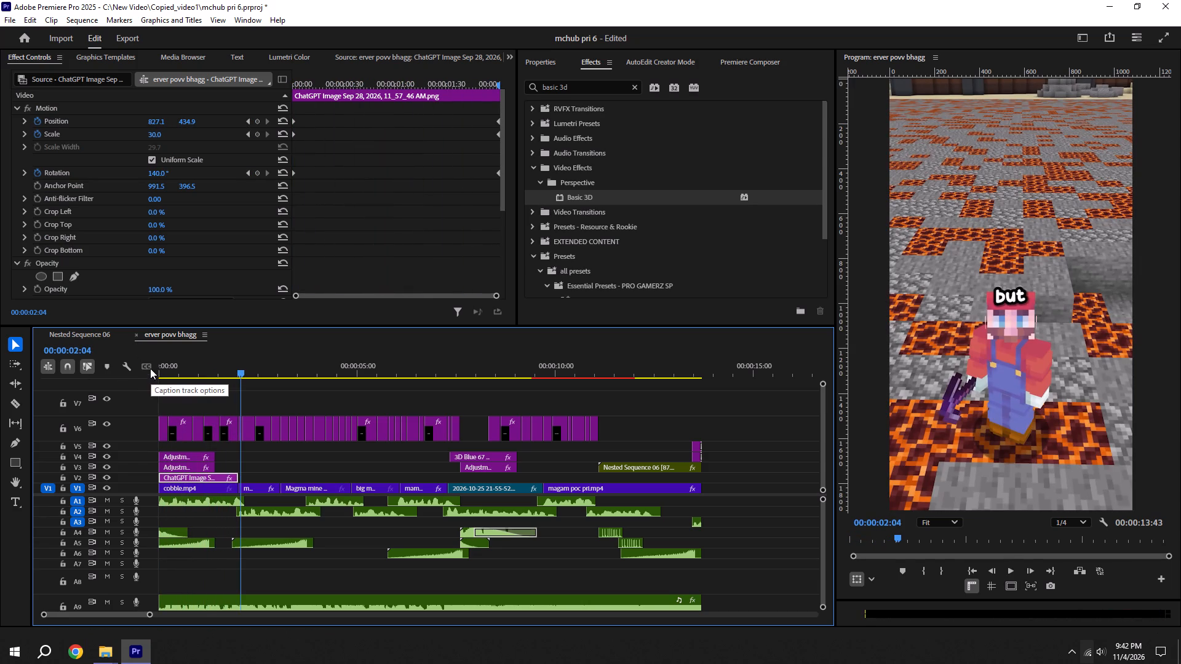
drag(226, 372, 196, 370)
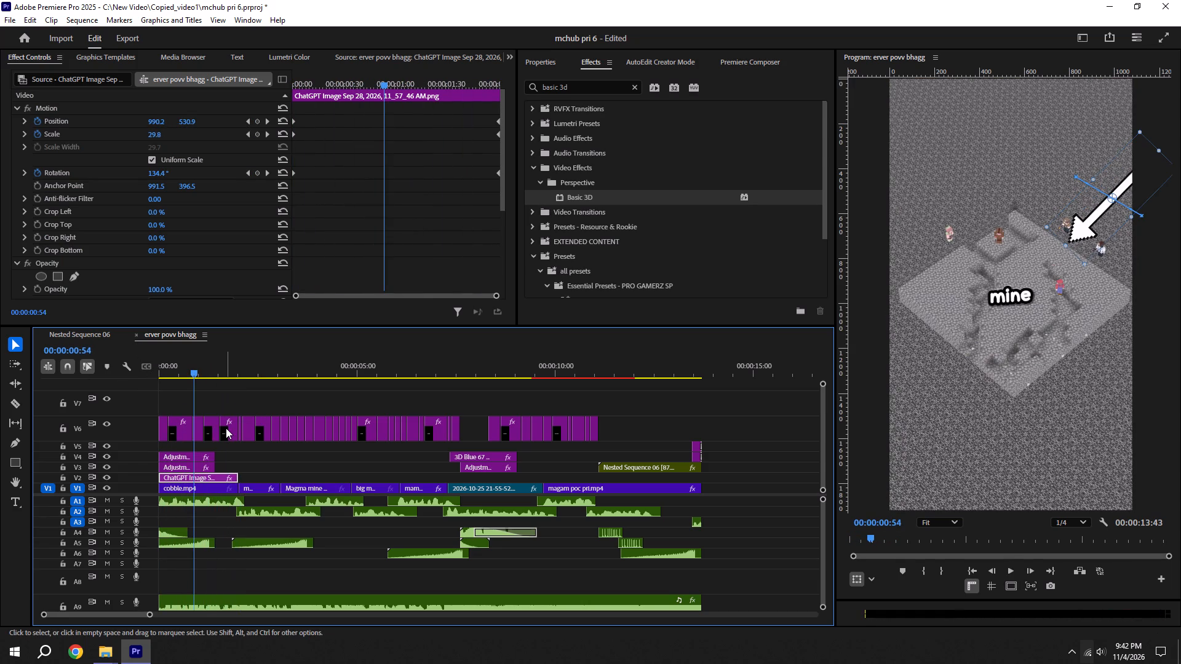
Set the arrow image clip's Basic 3D tilt to -27° and swivel to 6°.
scroll(168, 244, down, 9)
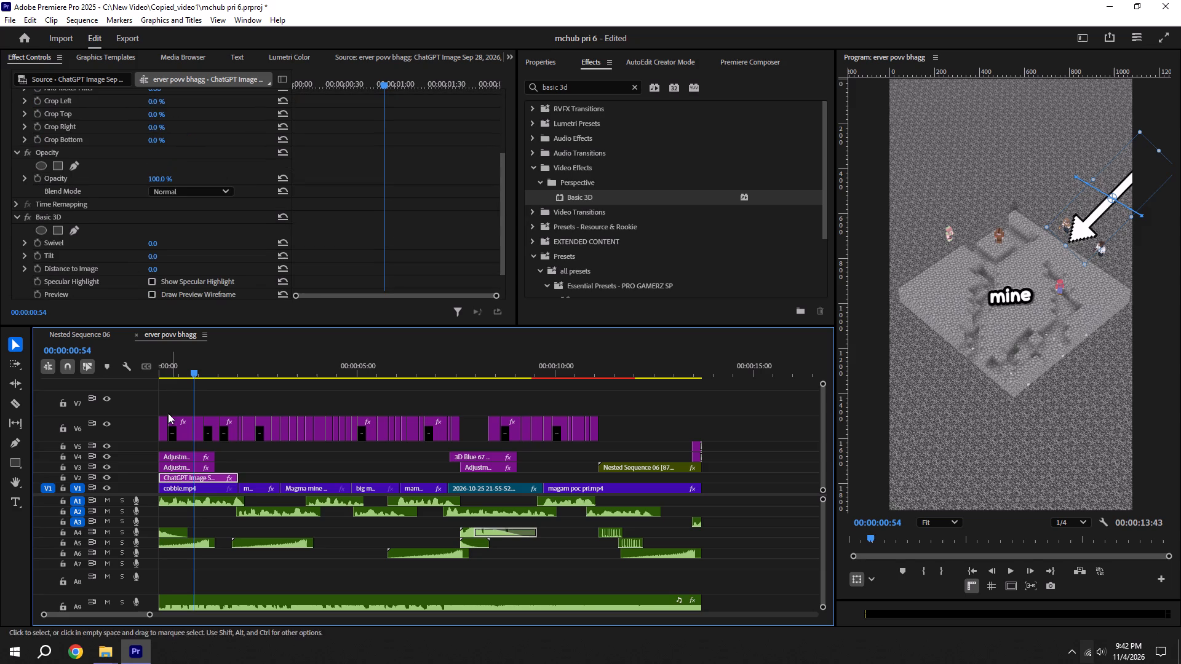
scroll(107, 266, down, 5)
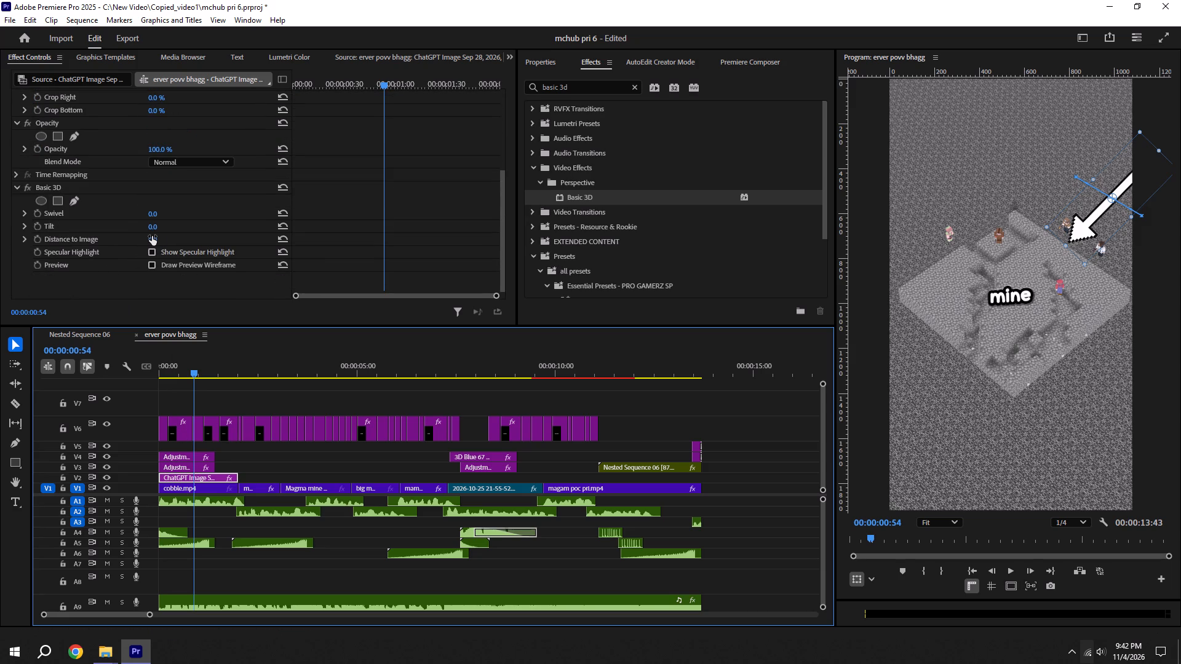
drag(155, 230, 175, 222)
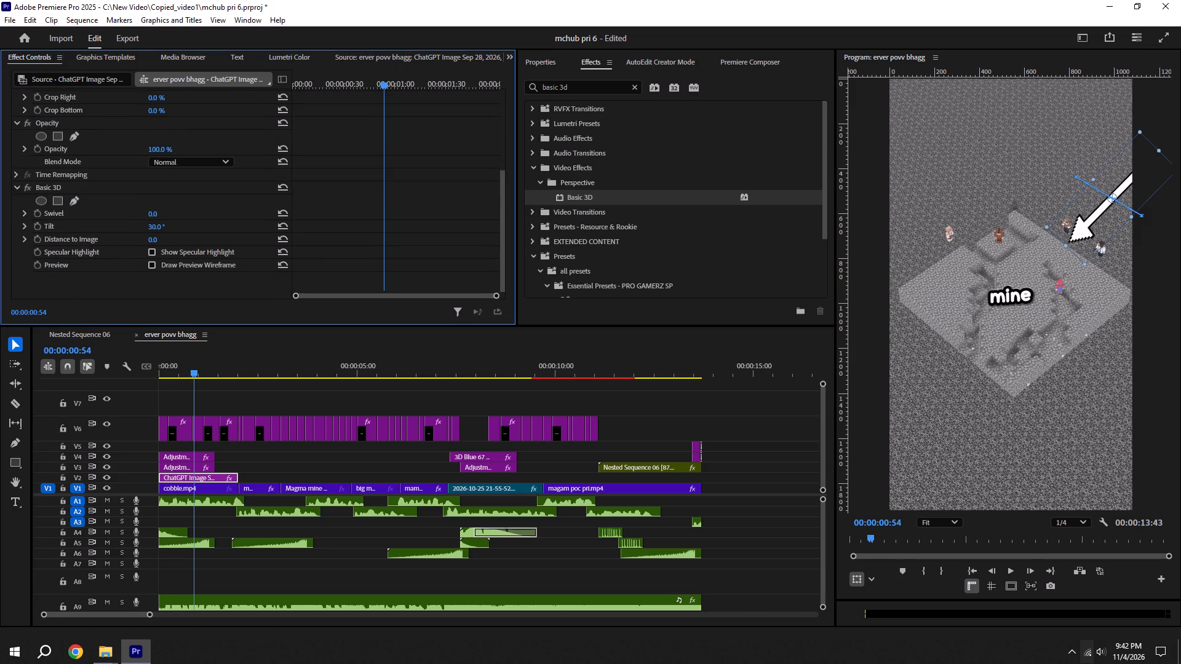
drag(175, 222, 159, 219)
drag(159, 219, 138, 219)
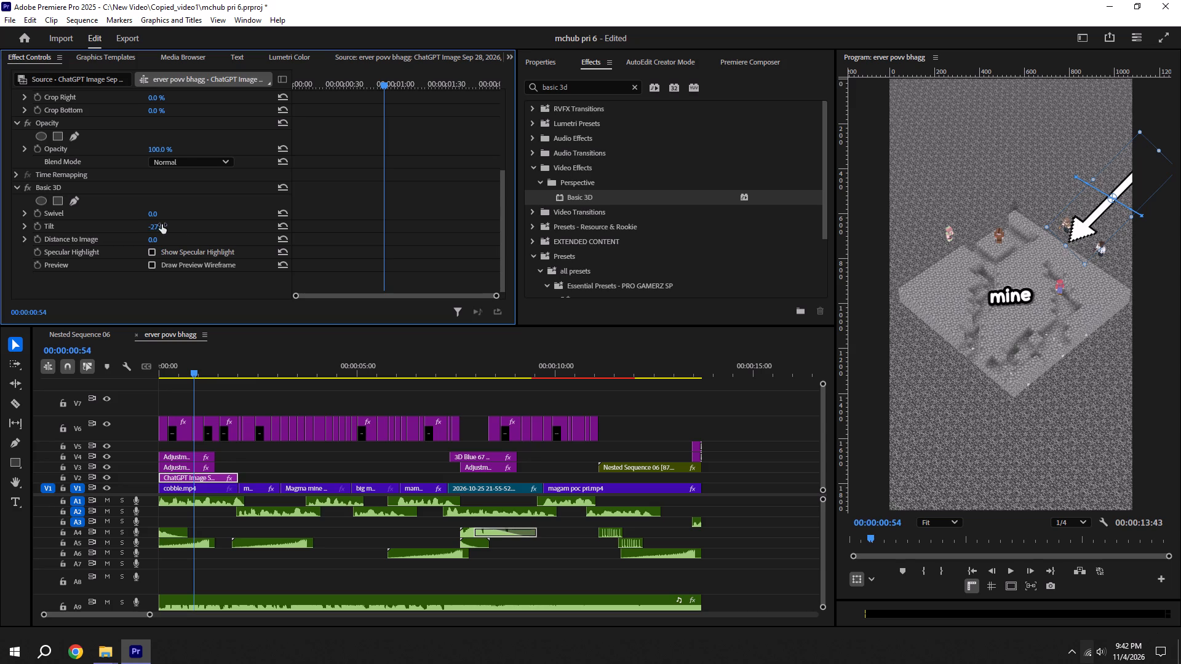
click(152, 213)
Return to the start of the sequence, deselect the arrow clip and play the opening to check the tilted arrow.
drag(198, 371, 82, 393)
click(247, 456)
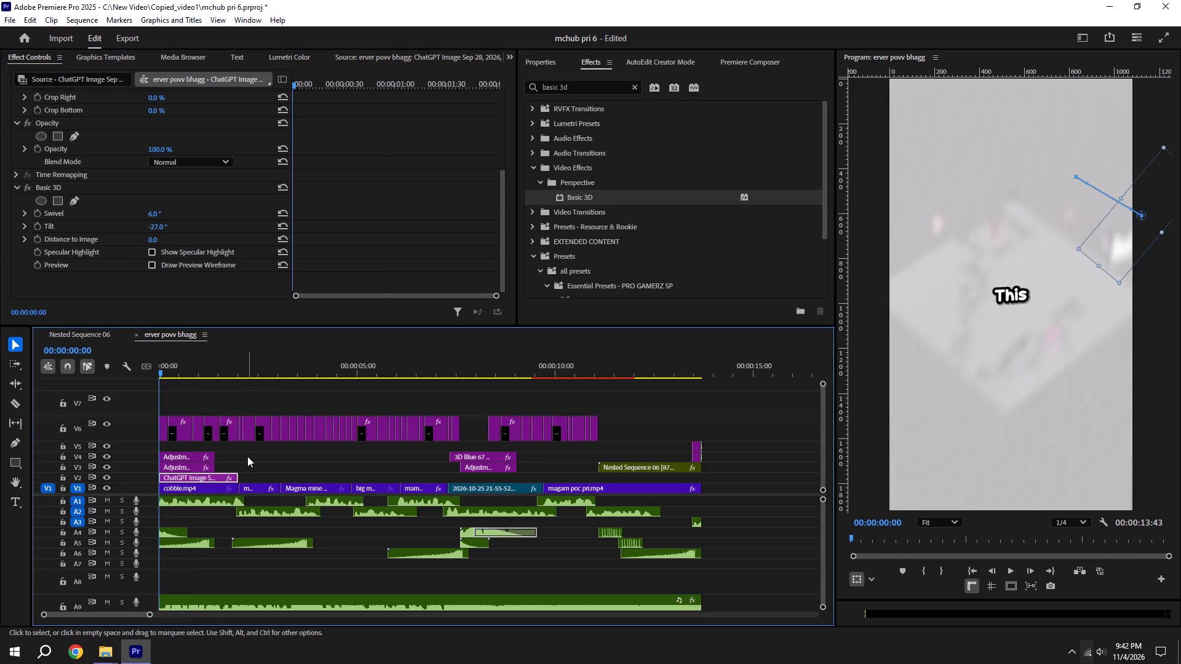
key(space)
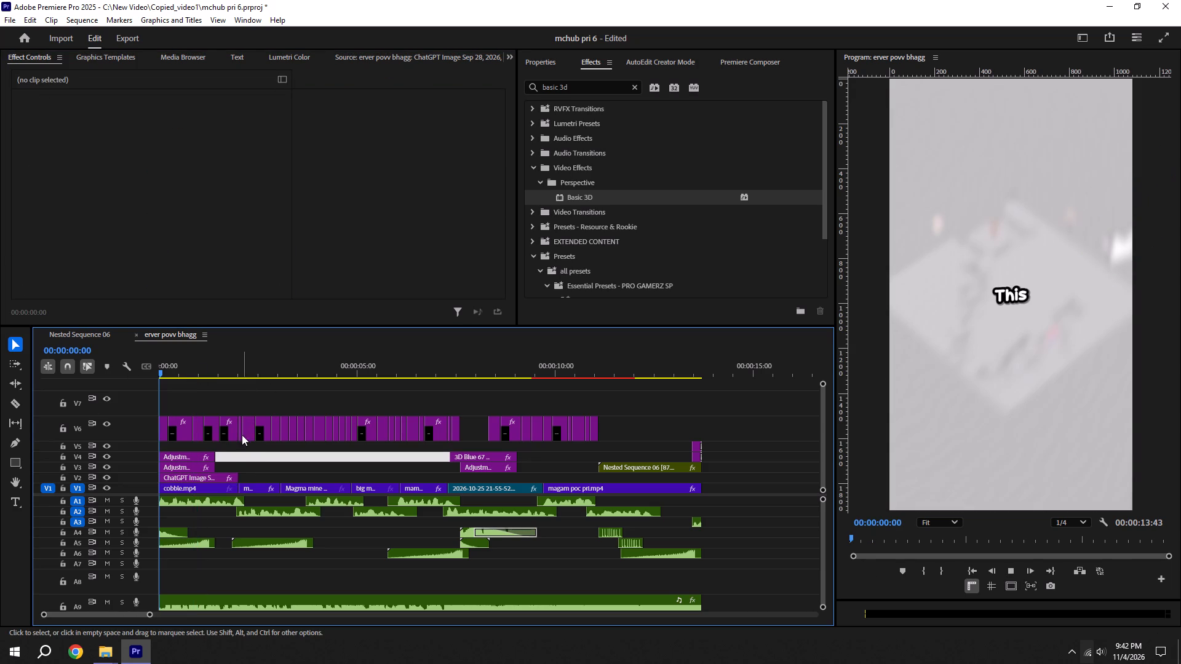